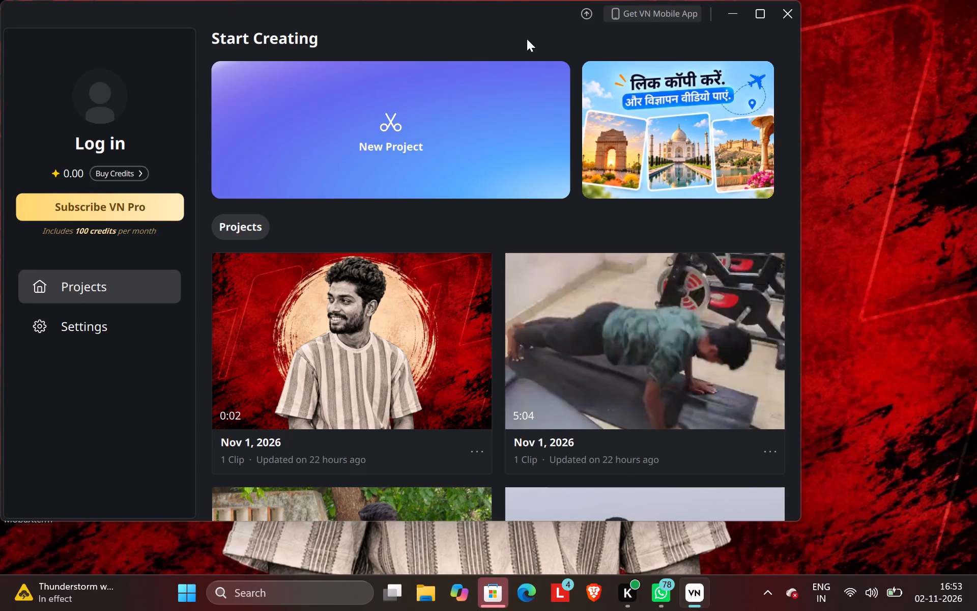
Maximize the video editor's start window.
click(768, 25)
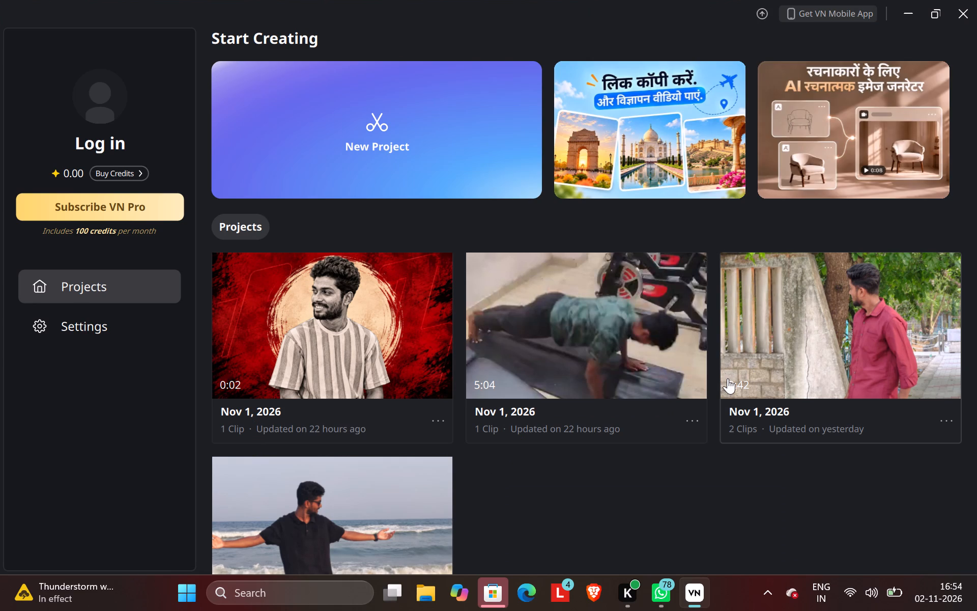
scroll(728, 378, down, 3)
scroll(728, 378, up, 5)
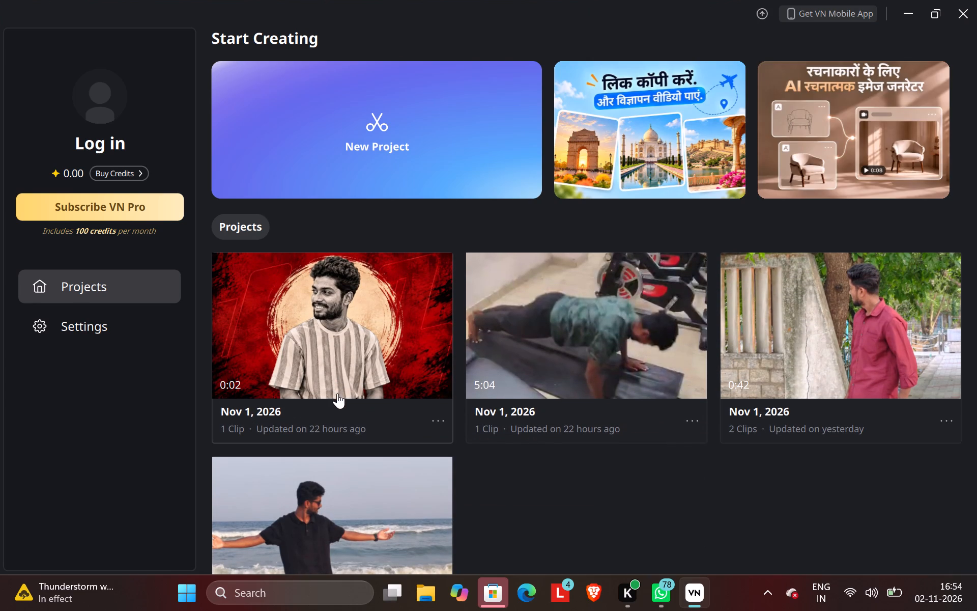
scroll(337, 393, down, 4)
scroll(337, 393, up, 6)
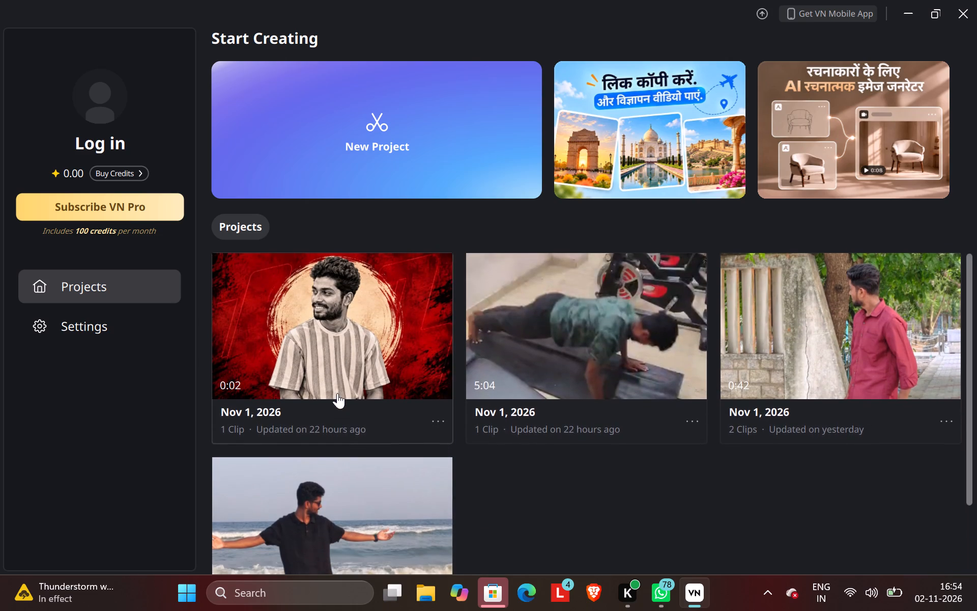
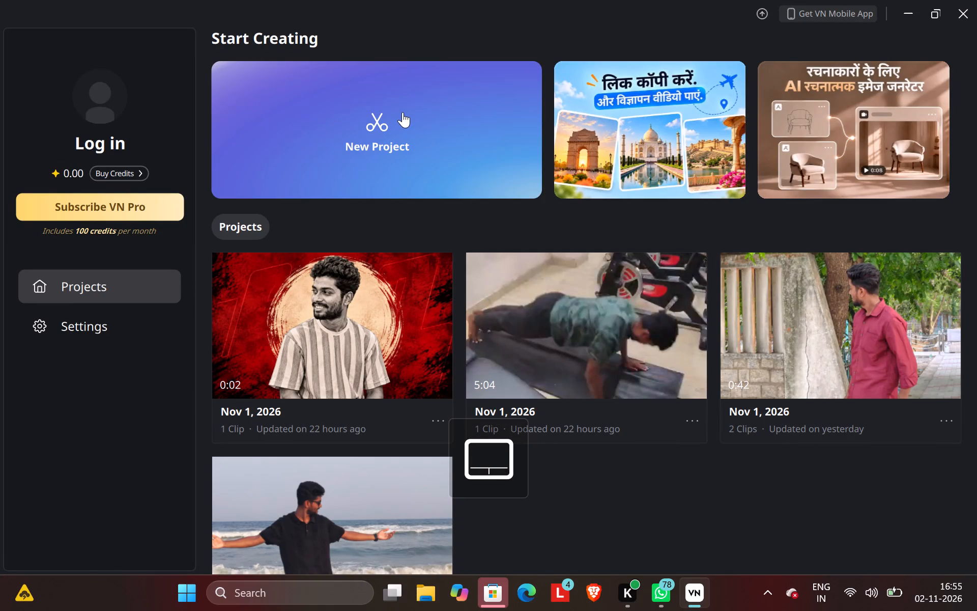
Open the existing 0:42 project dated Nov 1, 2026.
scroll(403, 112, up, 1)
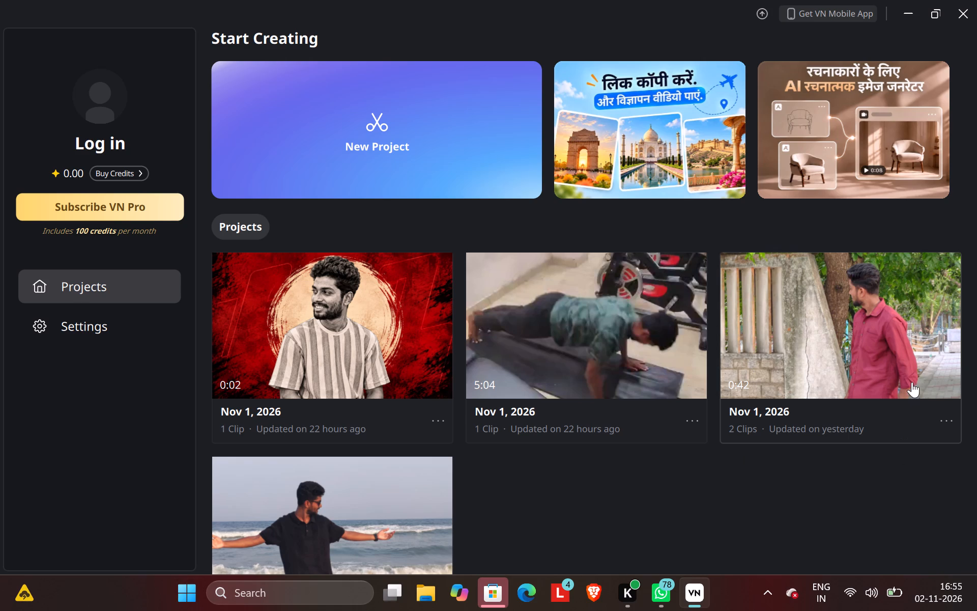
drag(783, 359, 768, 355)
click(481, 196)
click(457, 161)
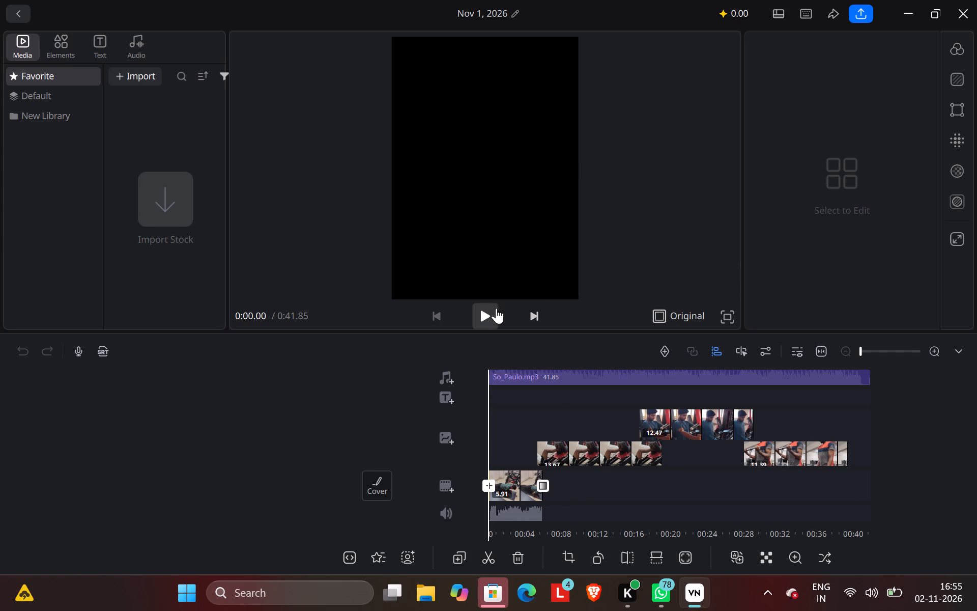
Play about the first three seconds of the project and pause.
click(482, 323)
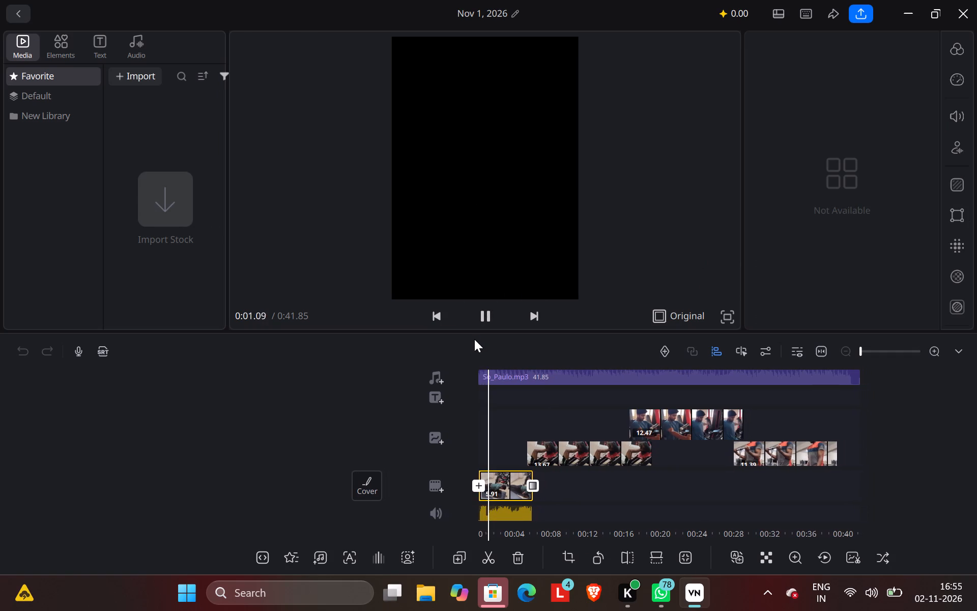
click(484, 314)
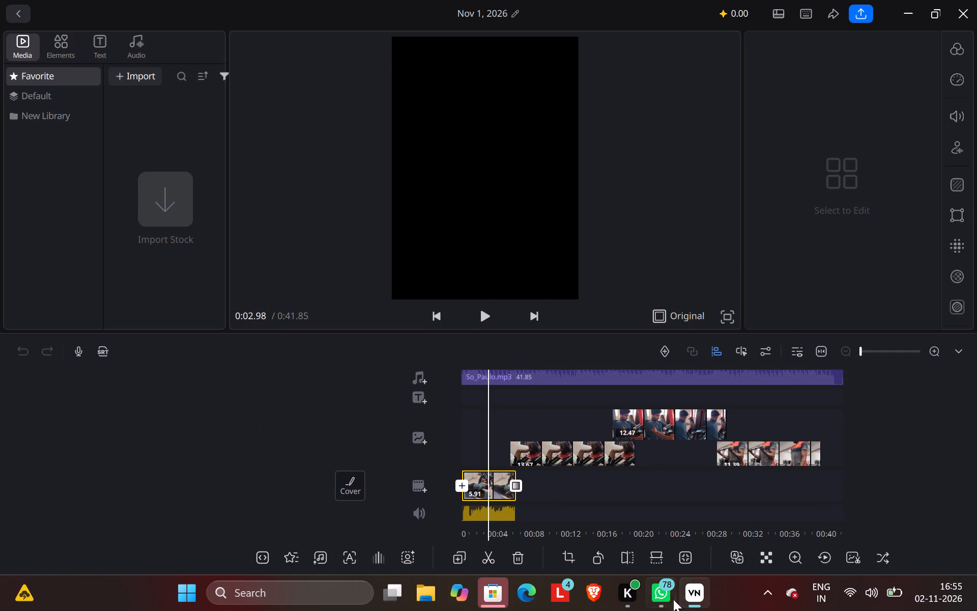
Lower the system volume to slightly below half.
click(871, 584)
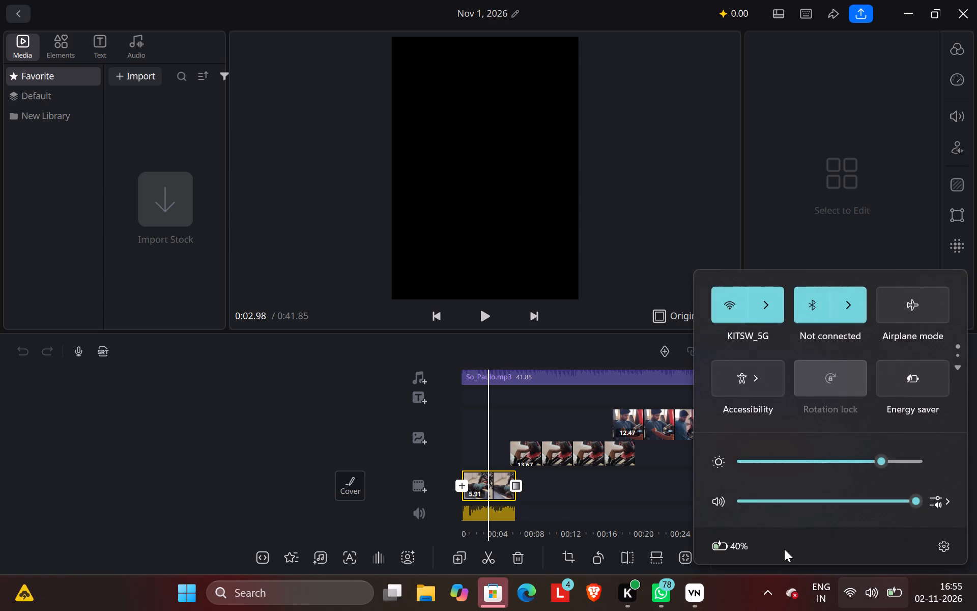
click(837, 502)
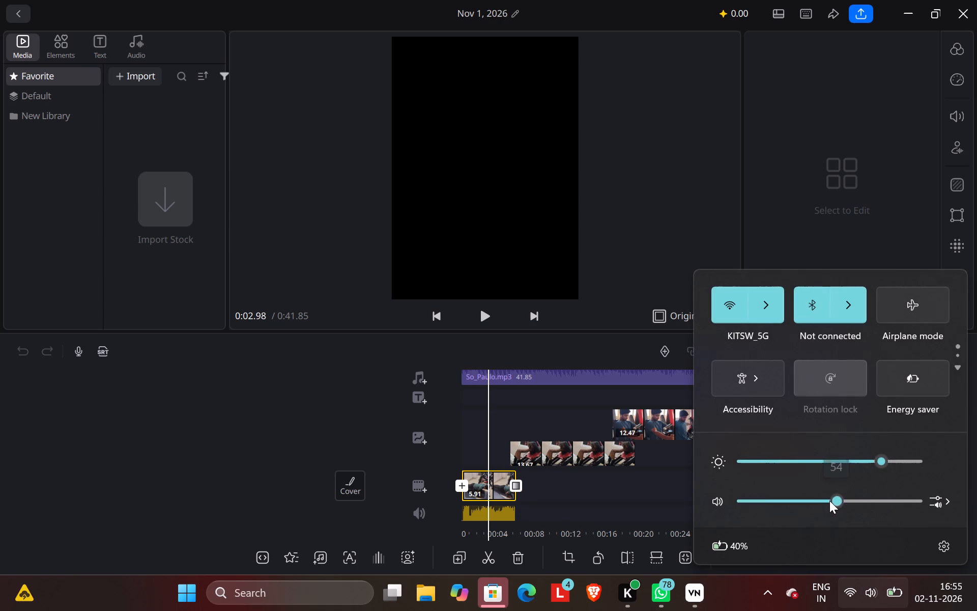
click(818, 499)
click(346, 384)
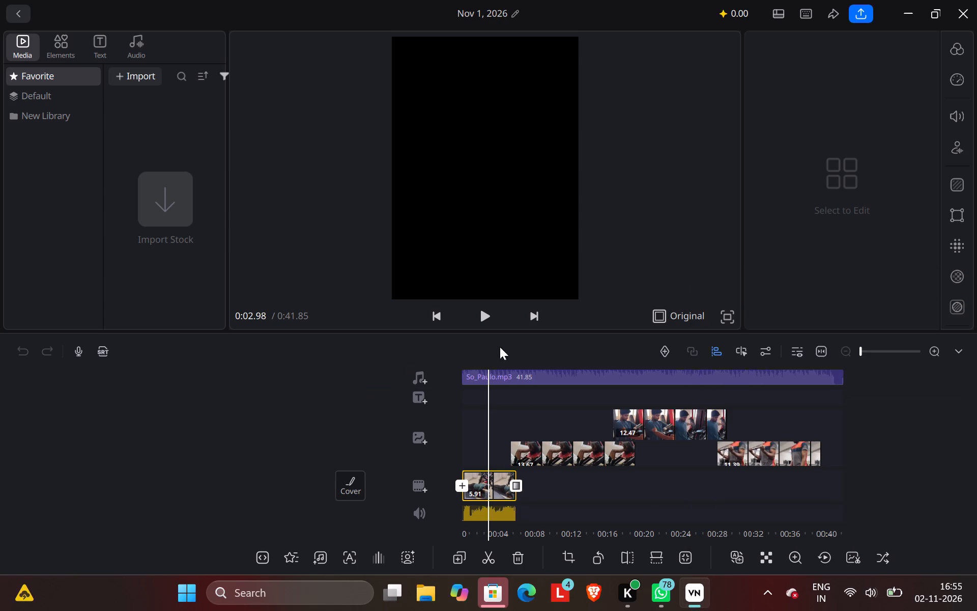
Extract the audio of the 5.91-second main-track clip gym.mp4 onto an audio track.
click(489, 322)
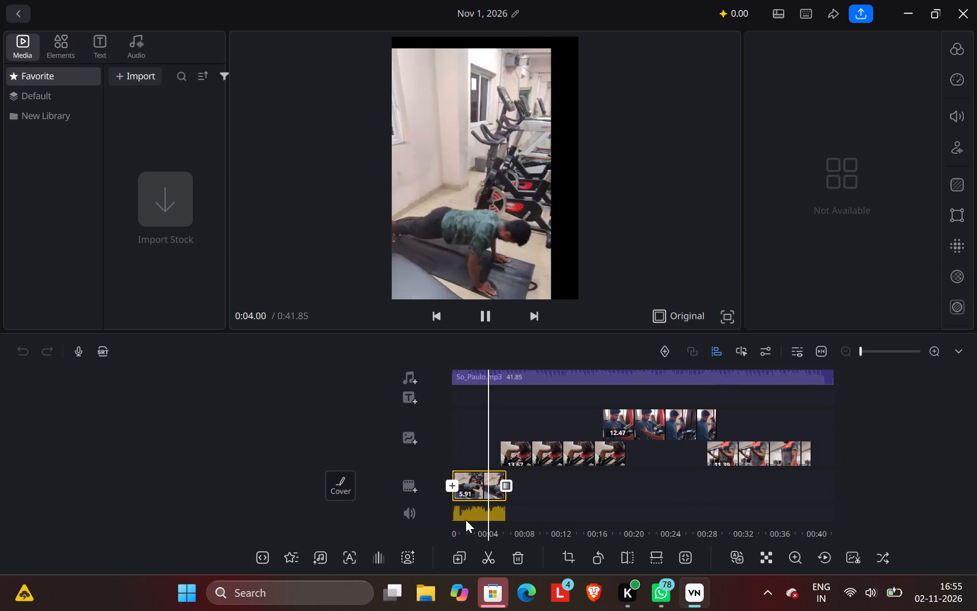
click(473, 494)
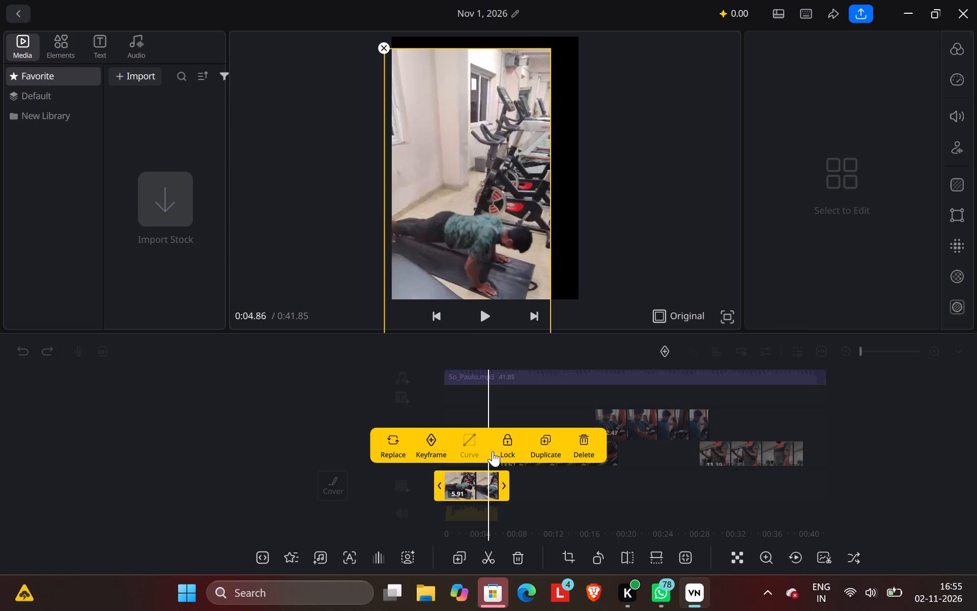
click(320, 564)
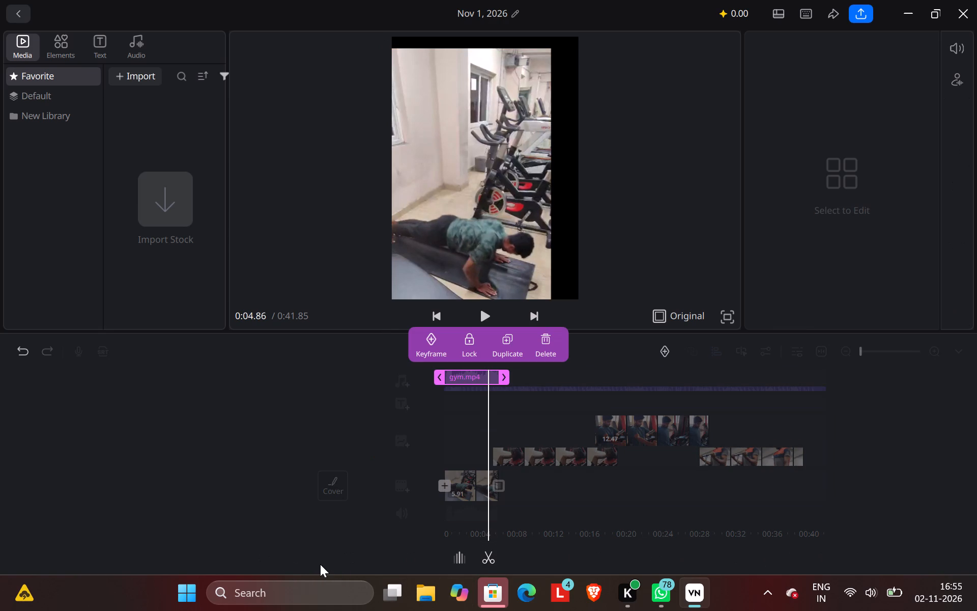
click(609, 400)
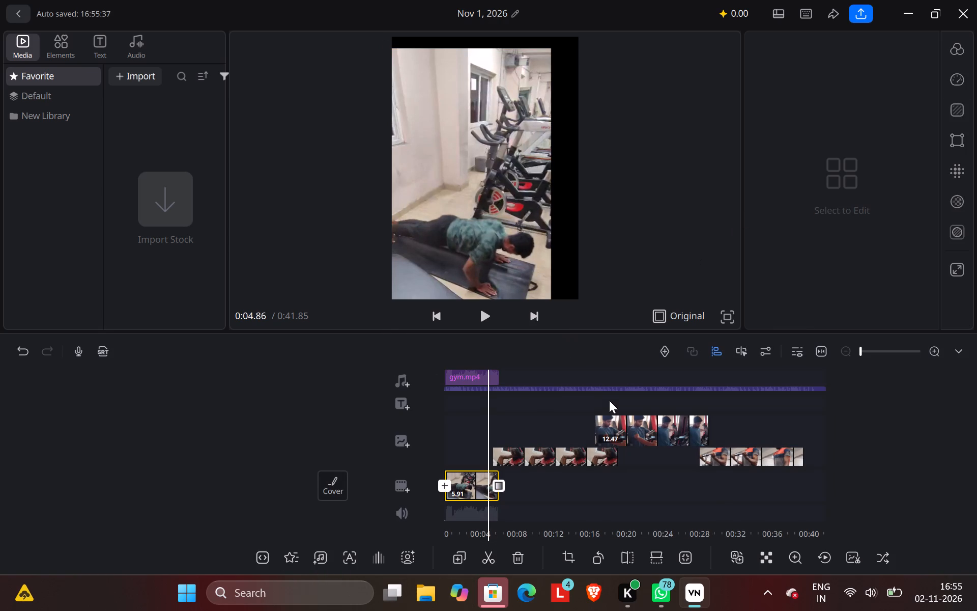
Play the project onward and raise the system volume to about three quarters.
click(486, 314)
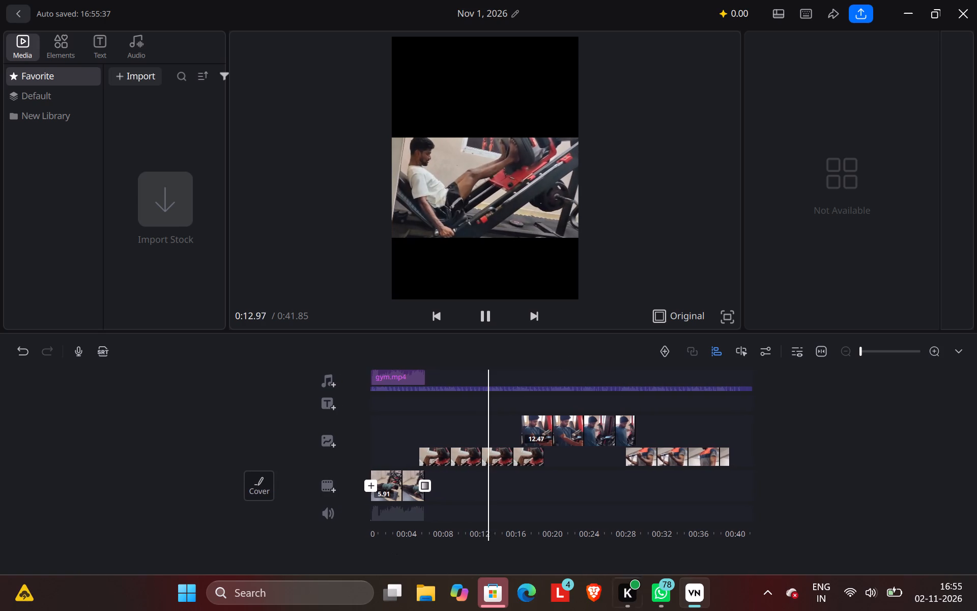
click(878, 601)
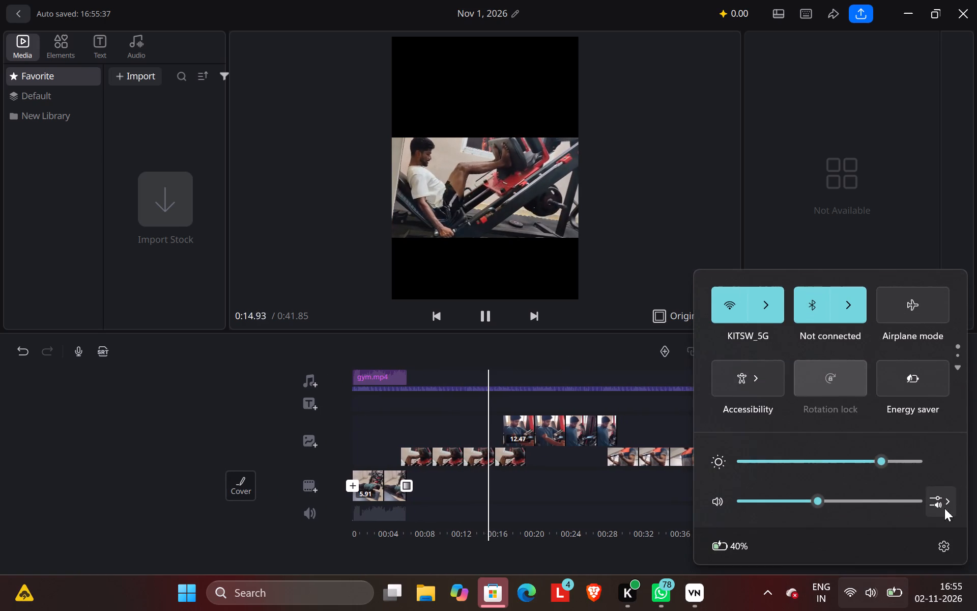
click(875, 504)
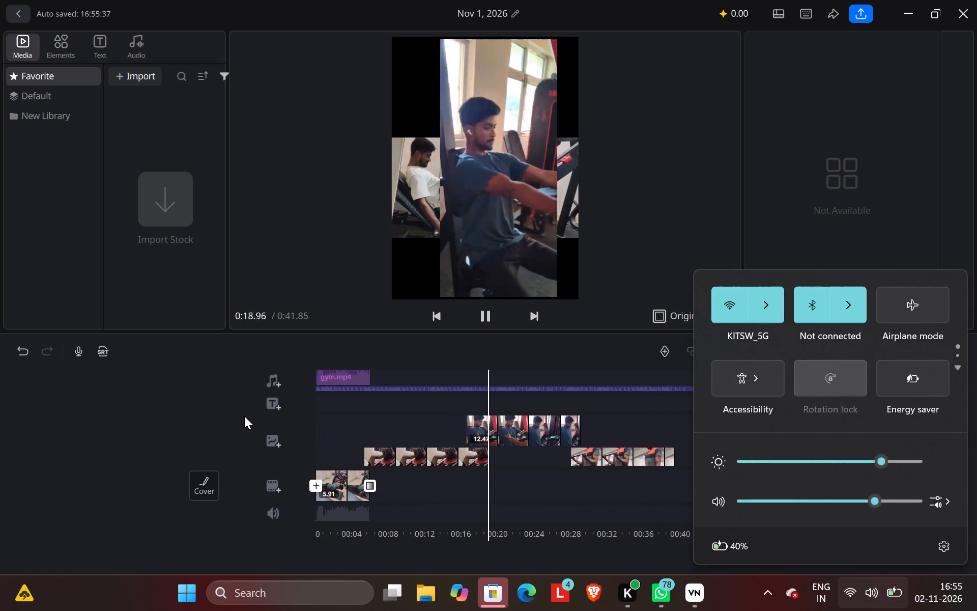
click(227, 413)
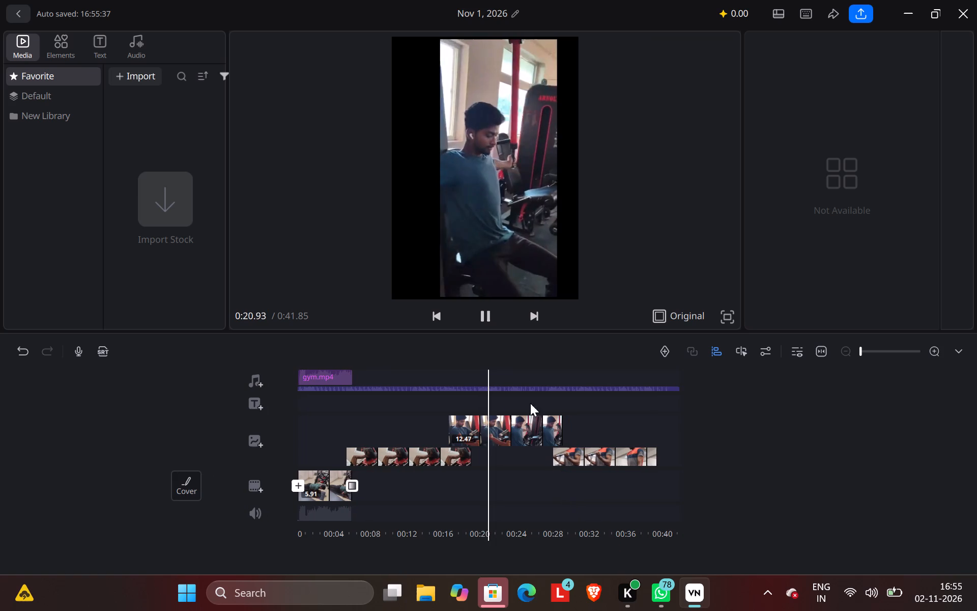
Move the 11.39-second overlay clip about 1.5 seconds later on the timeline.
click(579, 456)
drag(530, 456, 530, 457)
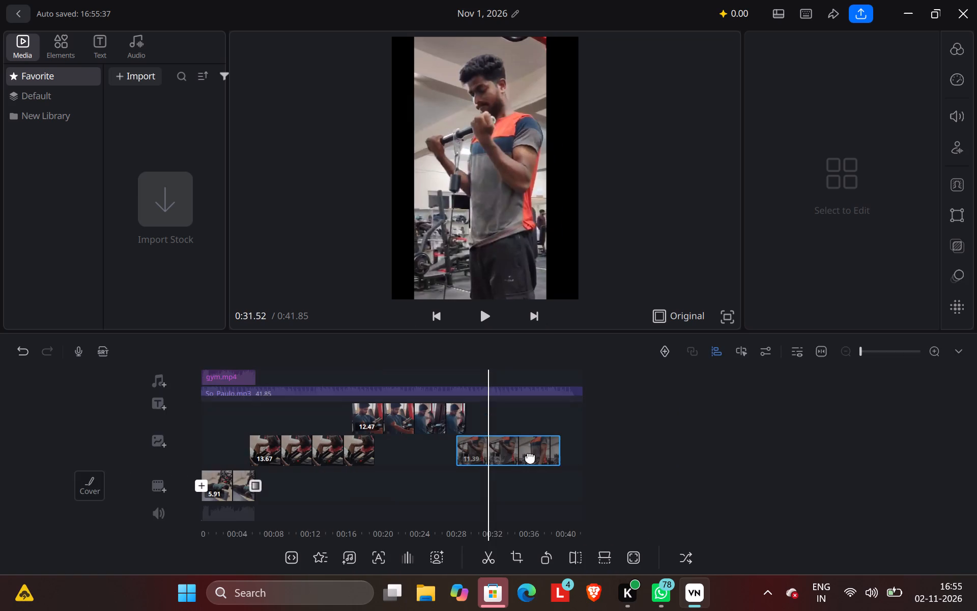
drag(530, 457, 544, 455)
Move the 12.47-second overlay clip about 1.5 seconds later on the timeline.
click(430, 419)
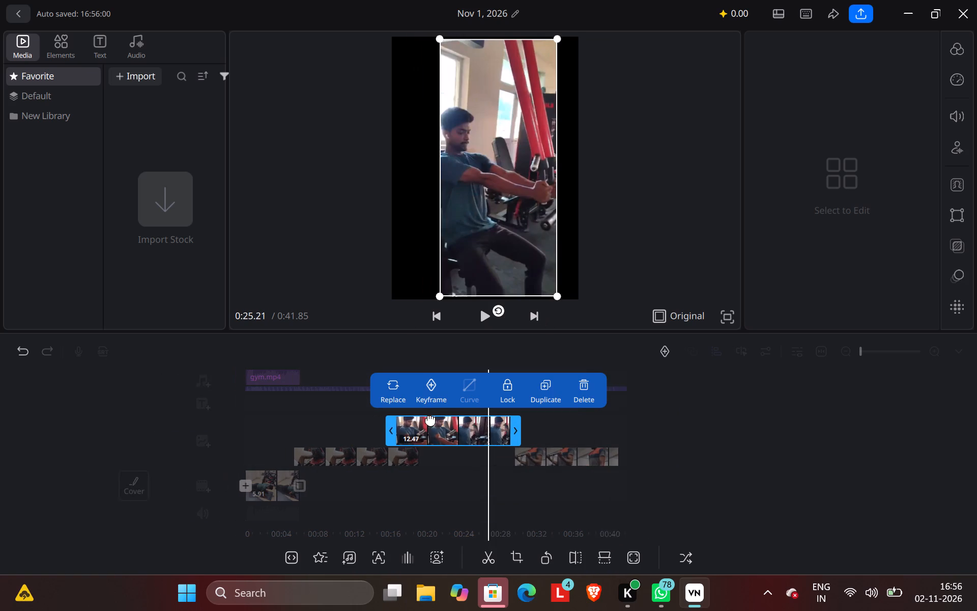
drag(429, 421, 448, 407)
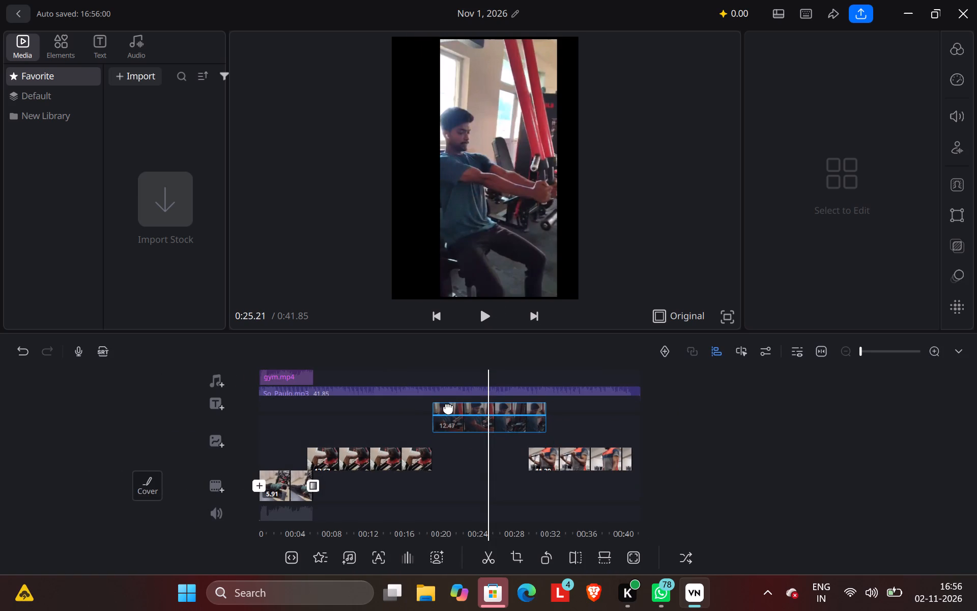
drag(448, 407, 442, 424)
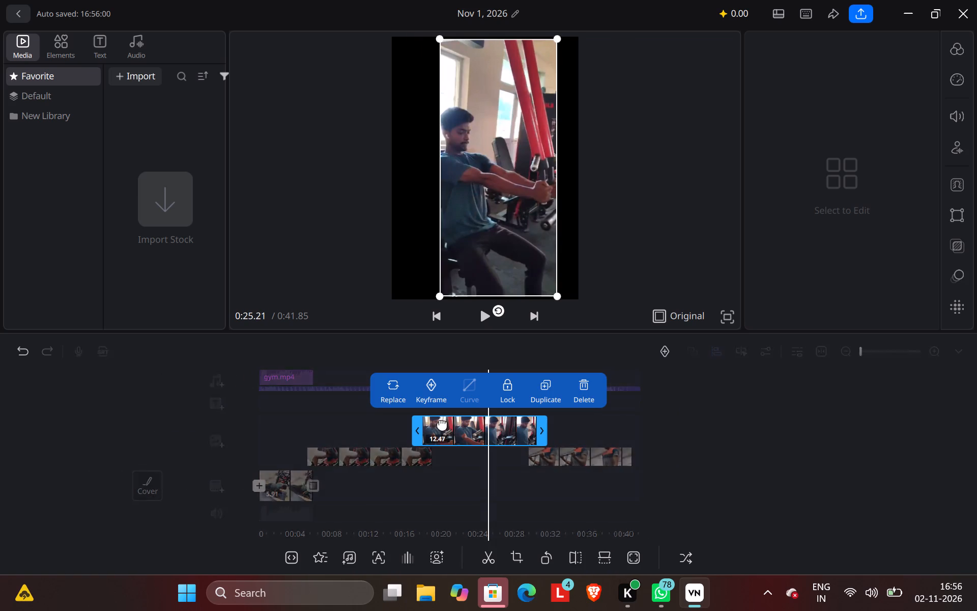
click(837, 451)
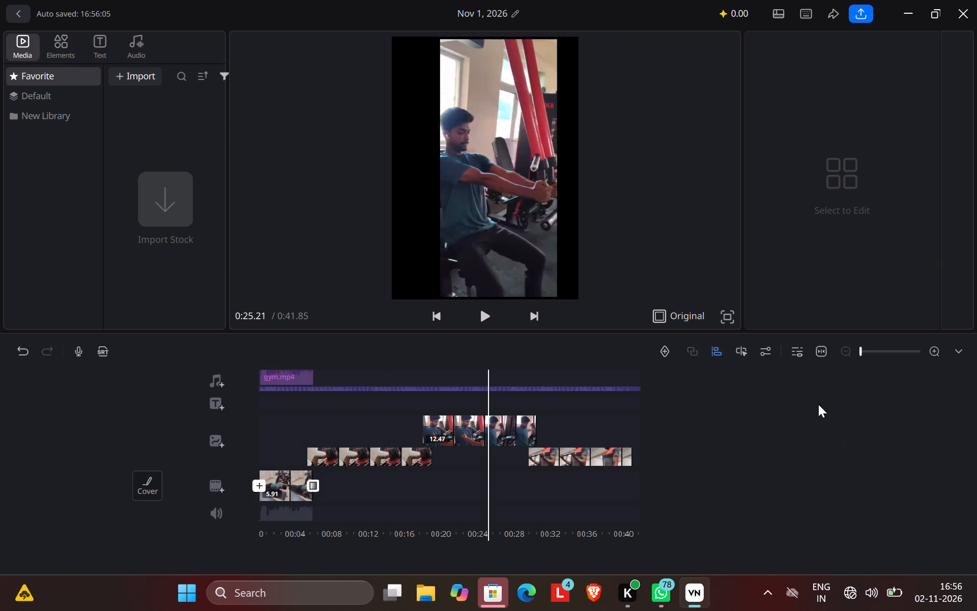
Play from the start, pause in the 13.67-second leg-press overlay clip, and extract its audio onto an audio track.
drag(376, 500, 803, 498)
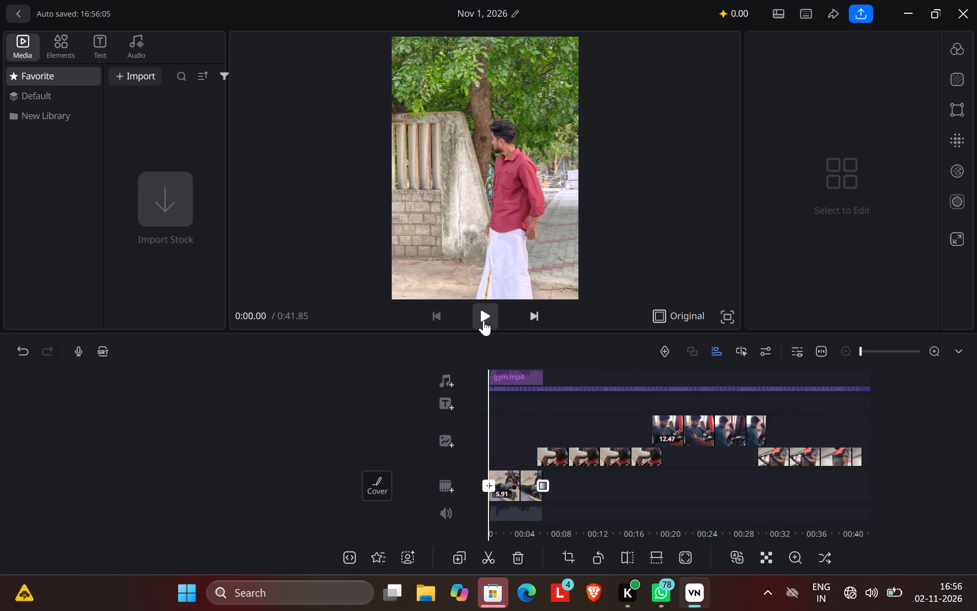
click(483, 320)
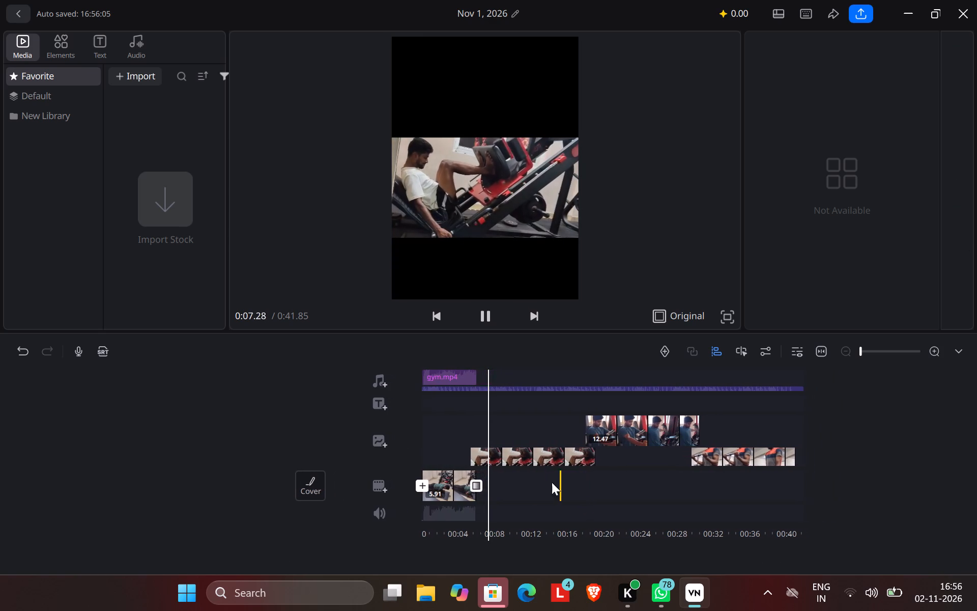
click(525, 452)
click(525, 452)
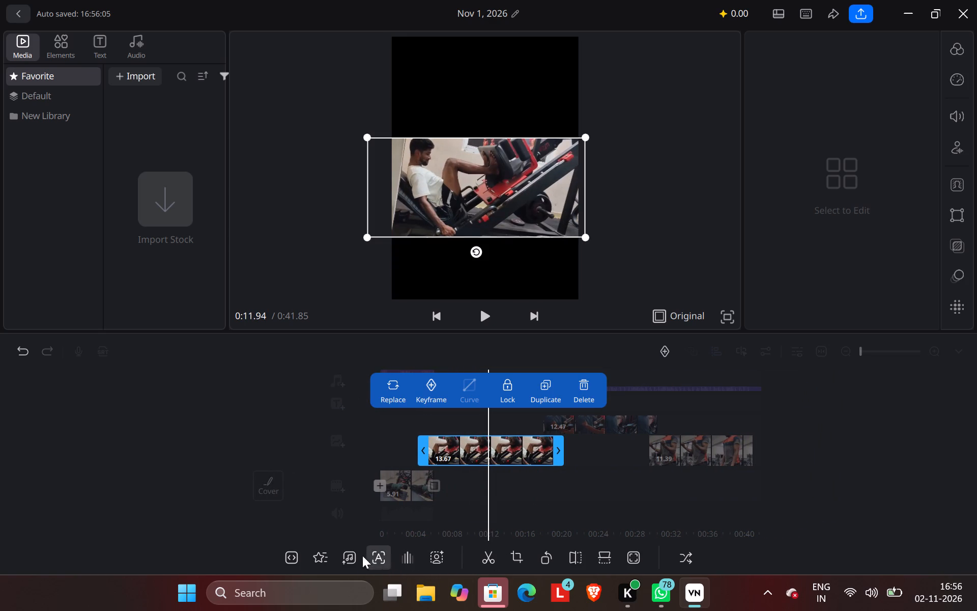
click(348, 556)
click(666, 515)
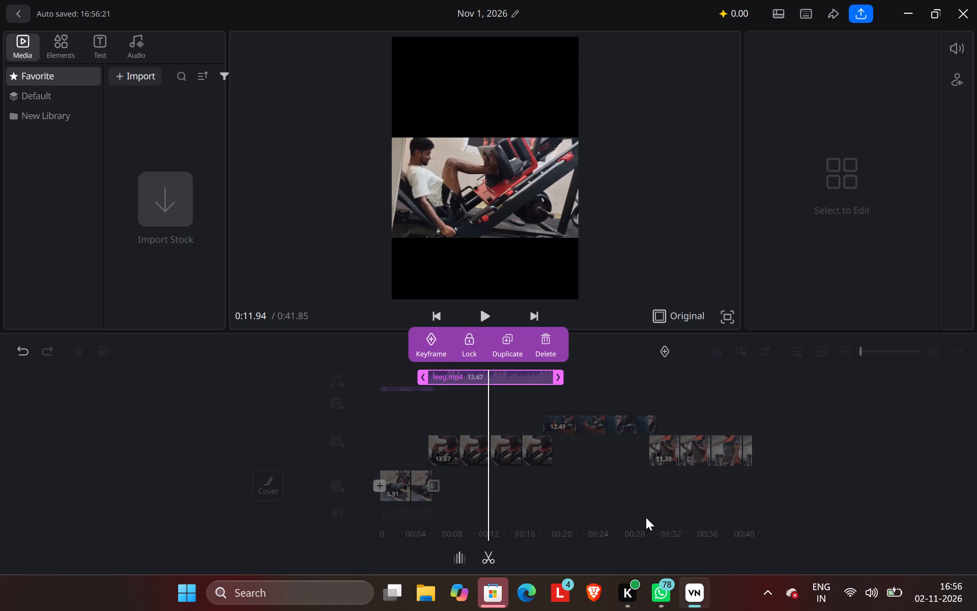
Play the project onward through the following overlay clip to check the result.
click(493, 316)
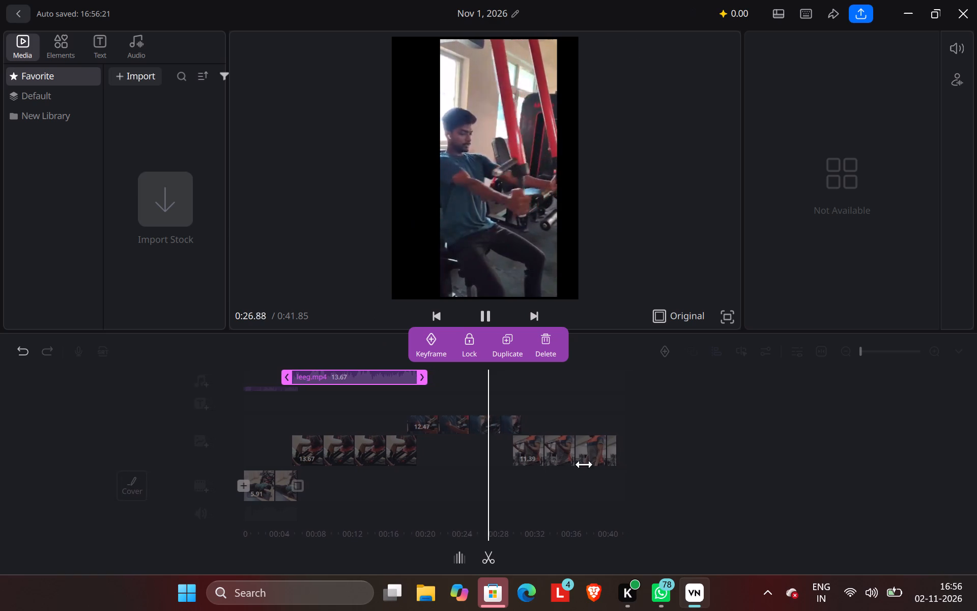
click(703, 501)
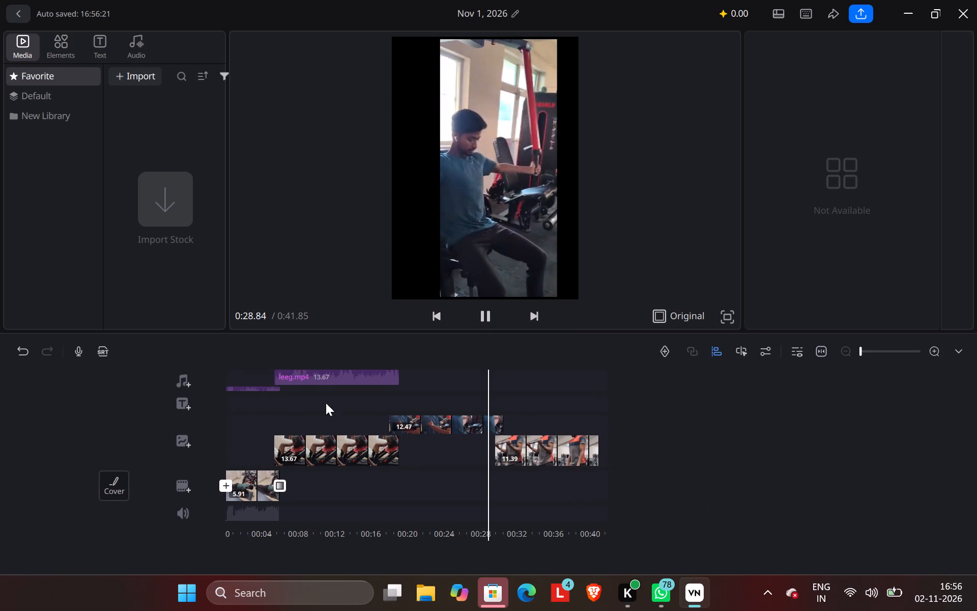
Leave the current project and create a new empty one.
click(15, 15)
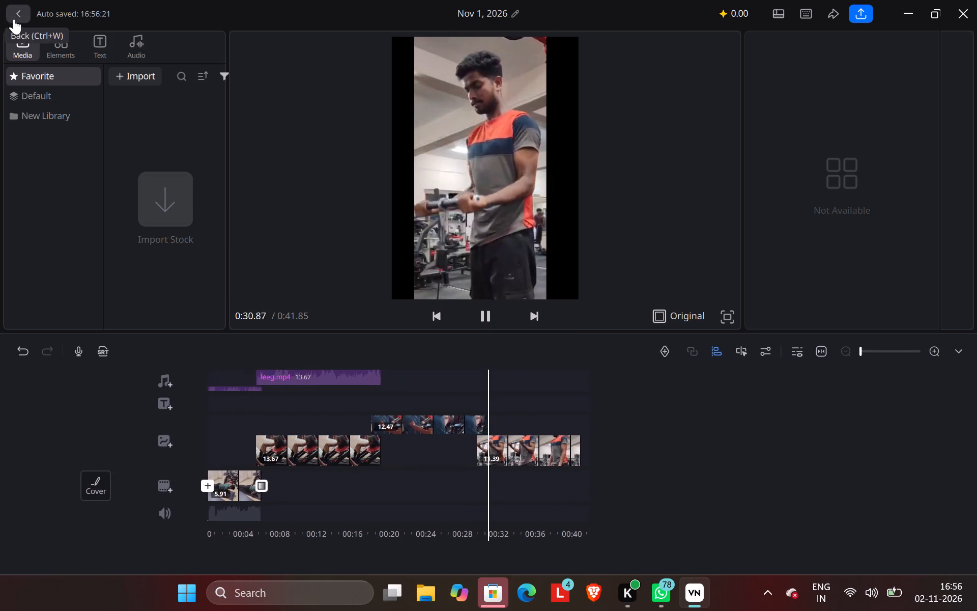
click(456, 158)
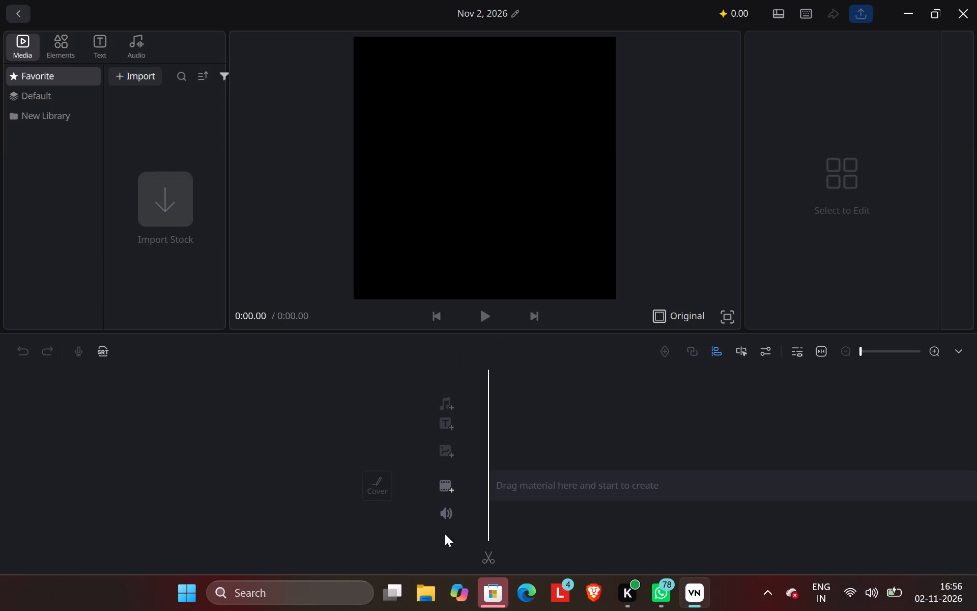
Import the image haa from Downloads as the main-track clip.
click(447, 487)
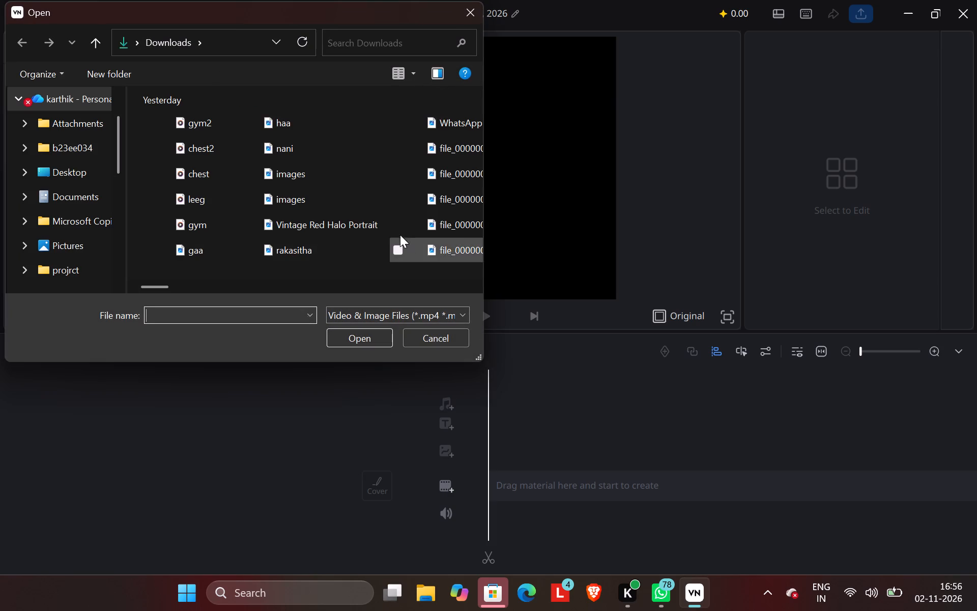
click(337, 116)
click(364, 341)
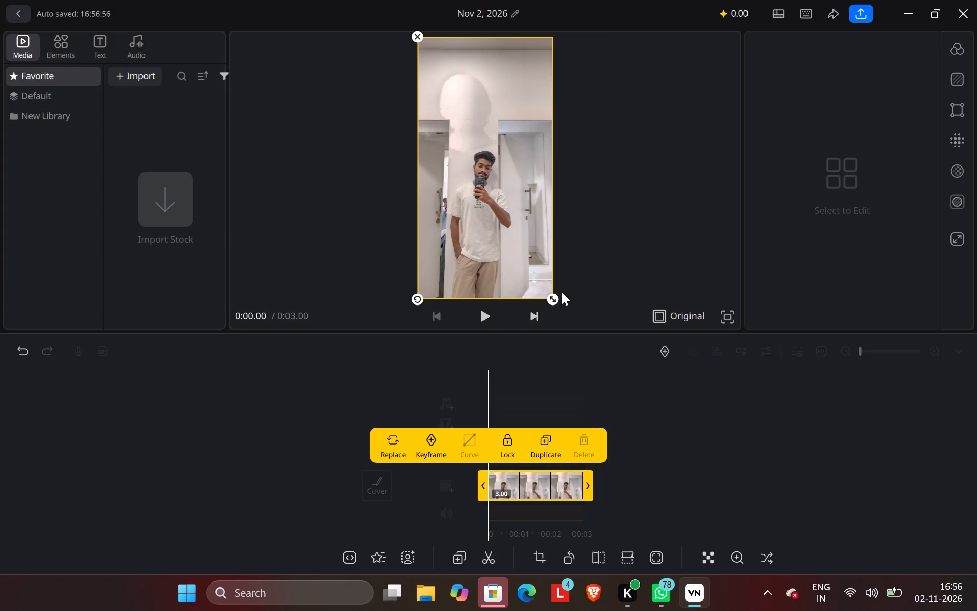
Enlarge the haa image in the preview to about 1.1 times the frame size.
drag(552, 297, 627, 289)
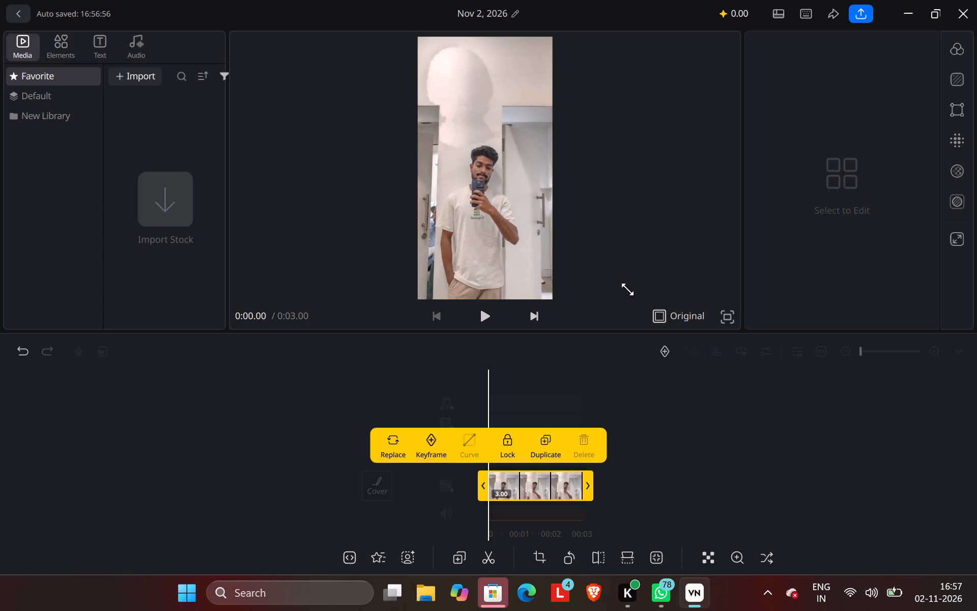
drag(627, 289, 555, 316)
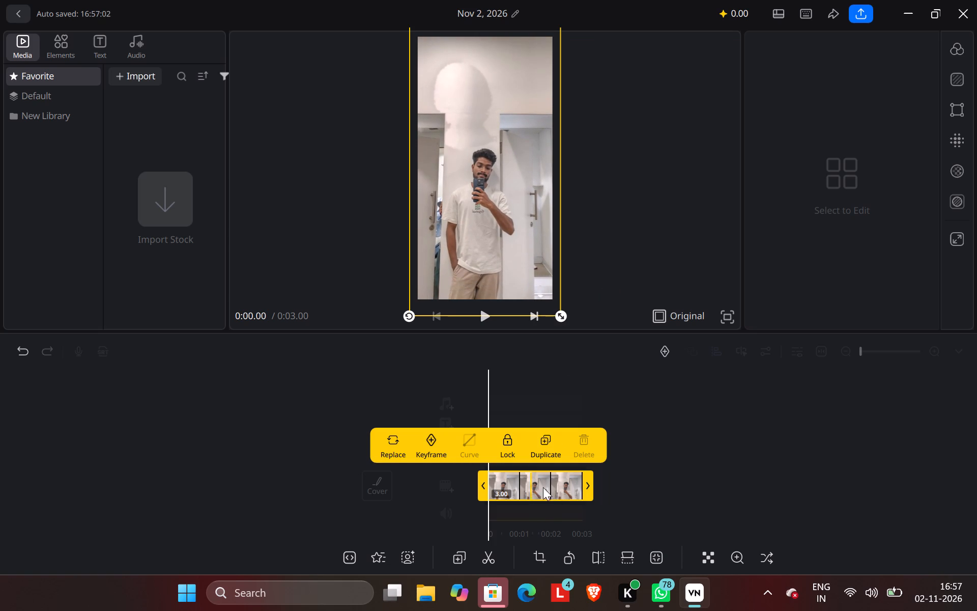
Add the image nani from Downloads as an overlay starting at 3.00 s, where the haa clip ends.
drag(552, 484, 435, 491)
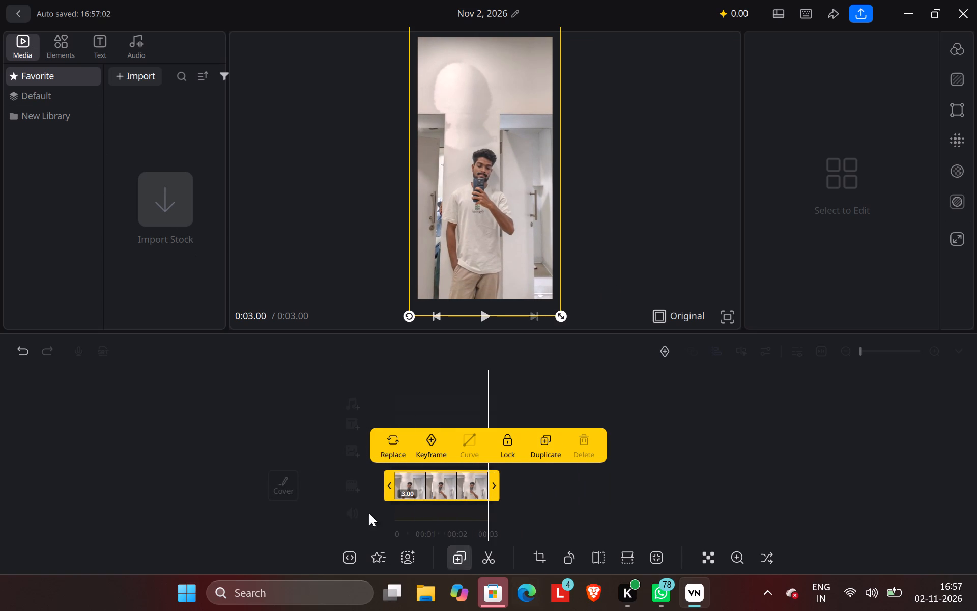
click(372, 501)
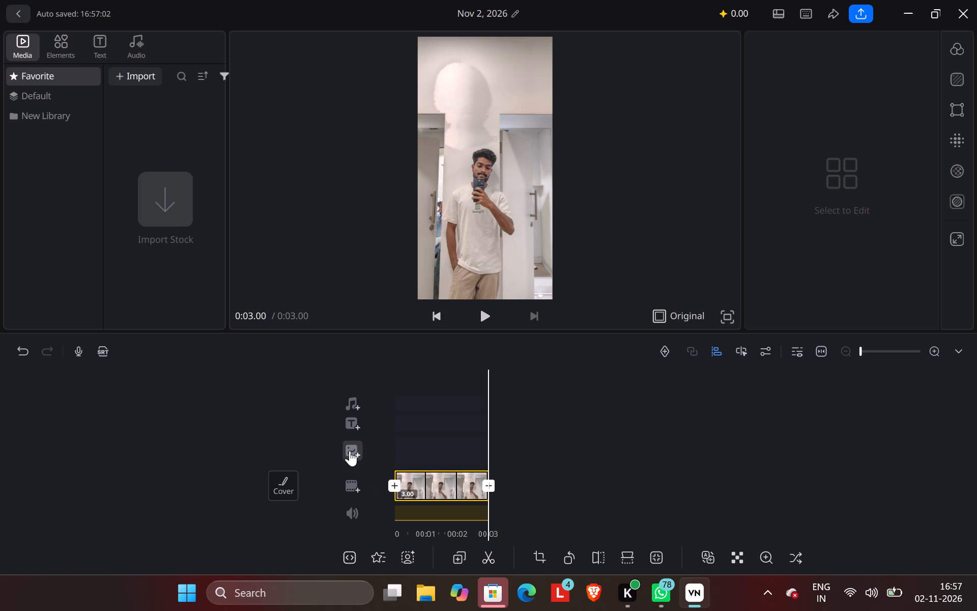
click(349, 451)
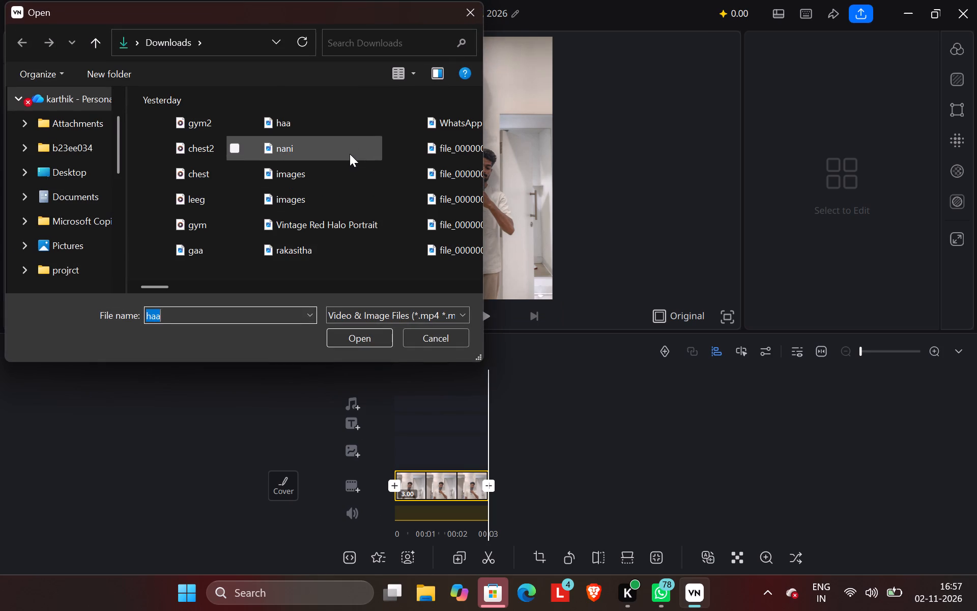
click(350, 152)
click(372, 335)
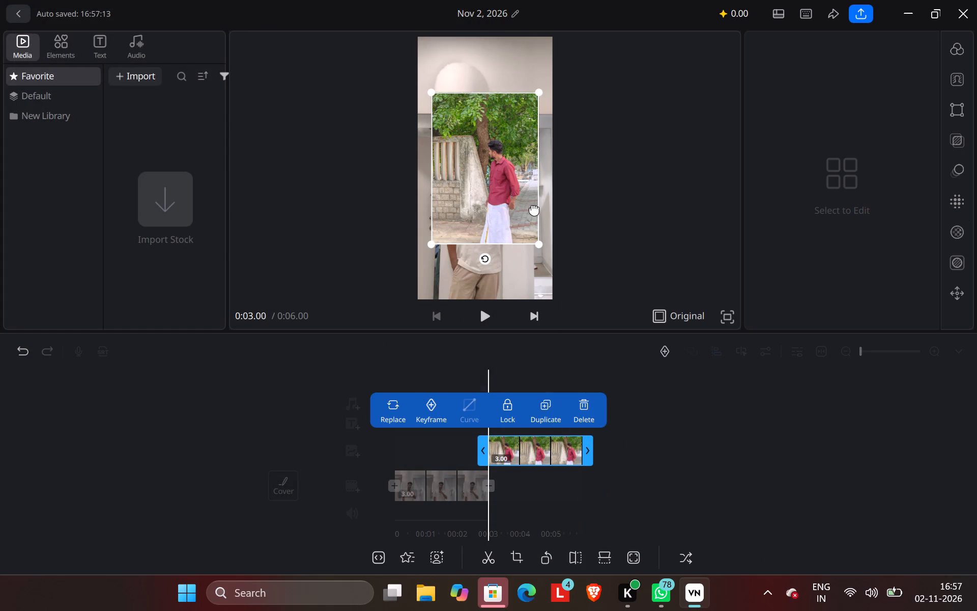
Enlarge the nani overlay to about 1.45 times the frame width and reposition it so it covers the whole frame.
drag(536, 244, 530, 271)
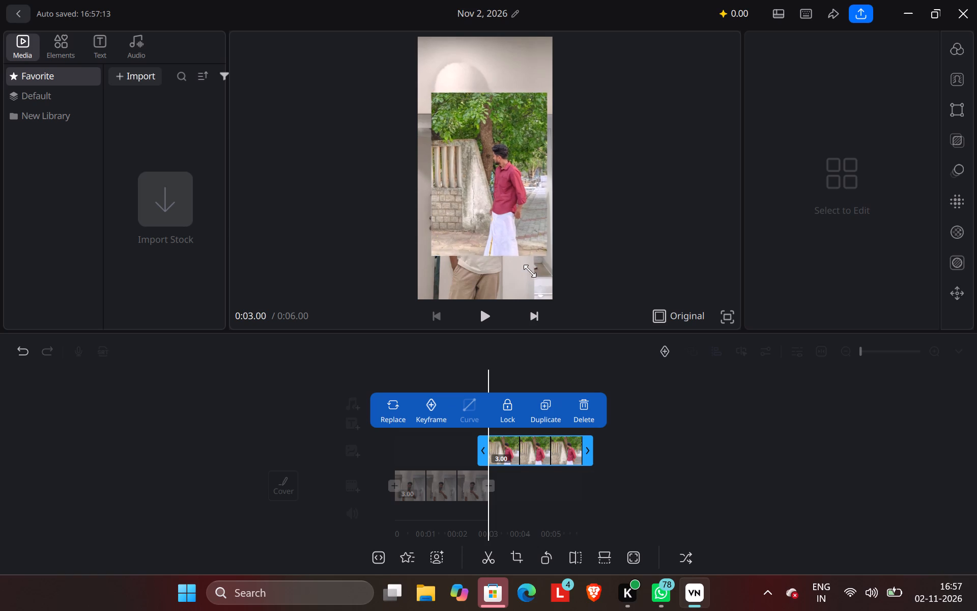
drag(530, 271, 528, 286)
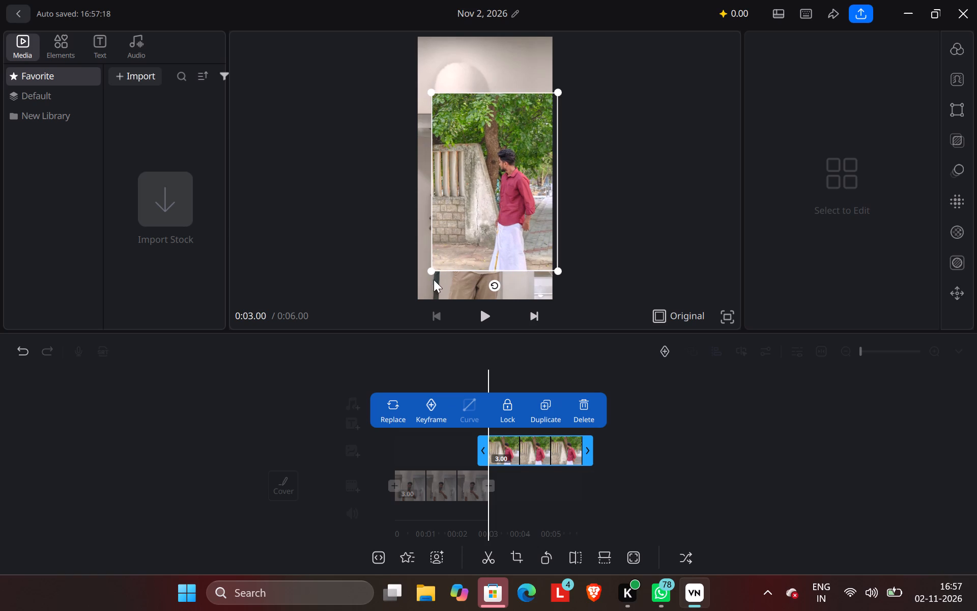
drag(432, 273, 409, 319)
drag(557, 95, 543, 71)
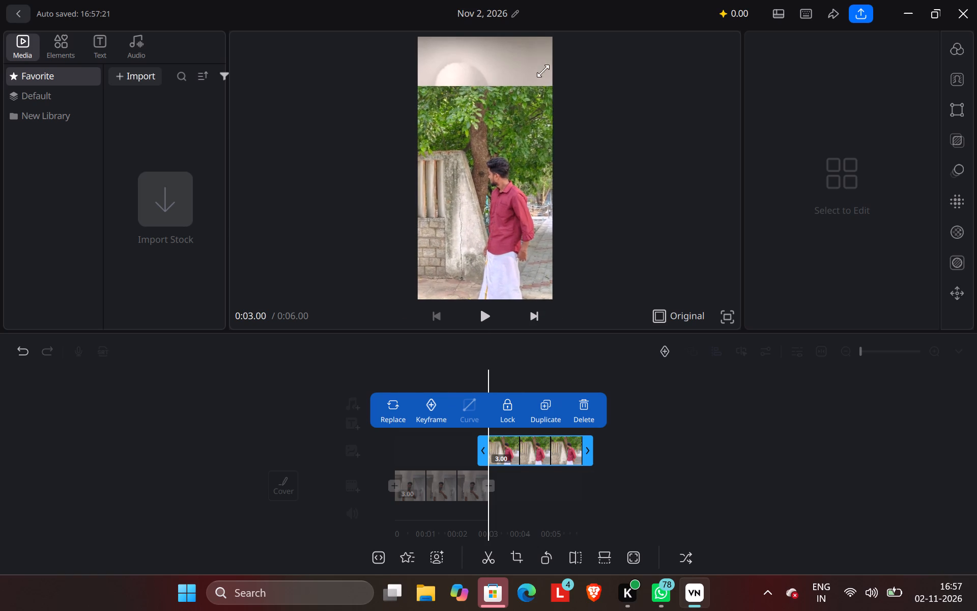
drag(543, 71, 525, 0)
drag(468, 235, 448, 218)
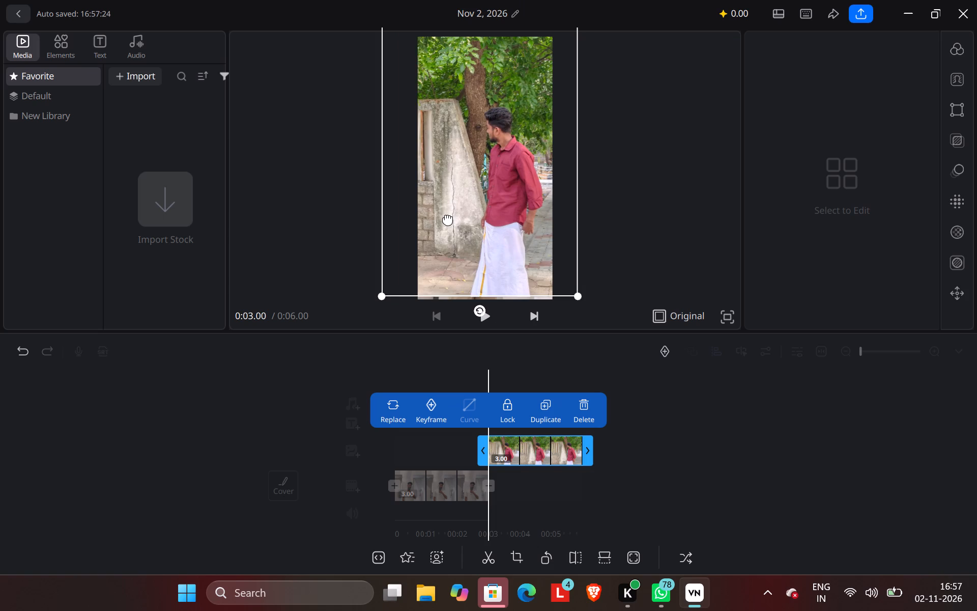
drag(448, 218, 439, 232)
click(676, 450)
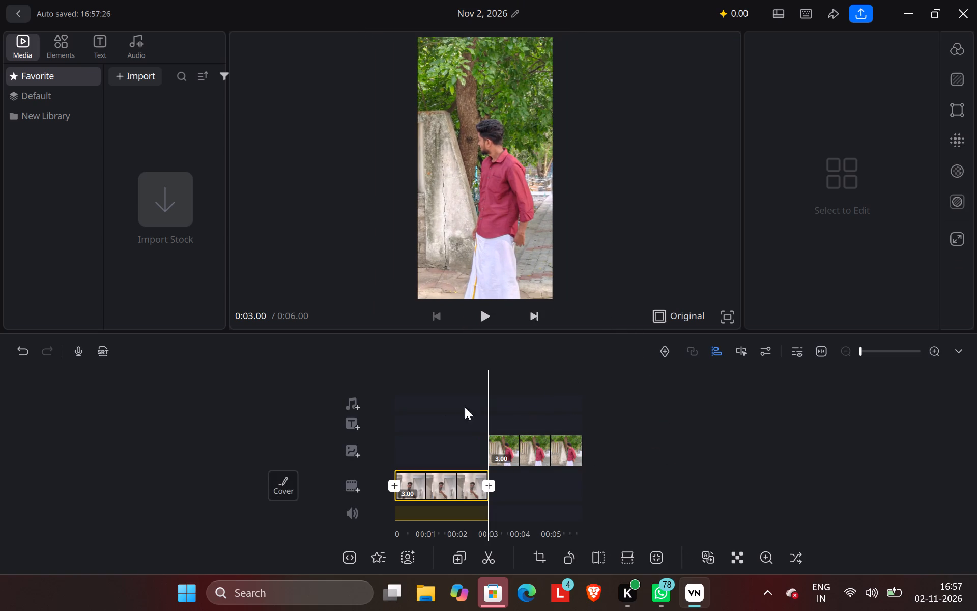
Add the second Downloads image named images as an overlay starting at 6.00 s, where the nani overlay ends.
drag(601, 422, 470, 425)
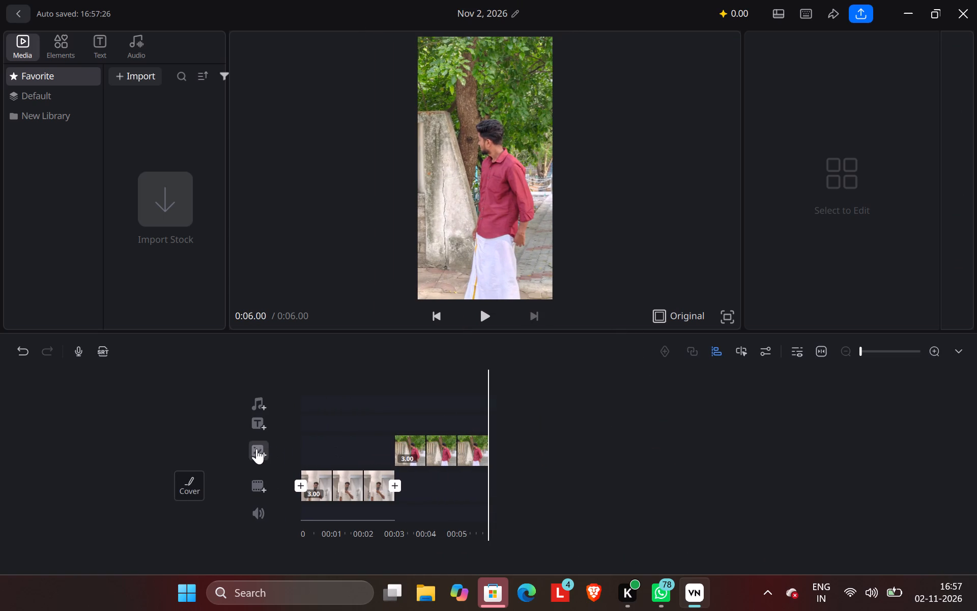
click(261, 446)
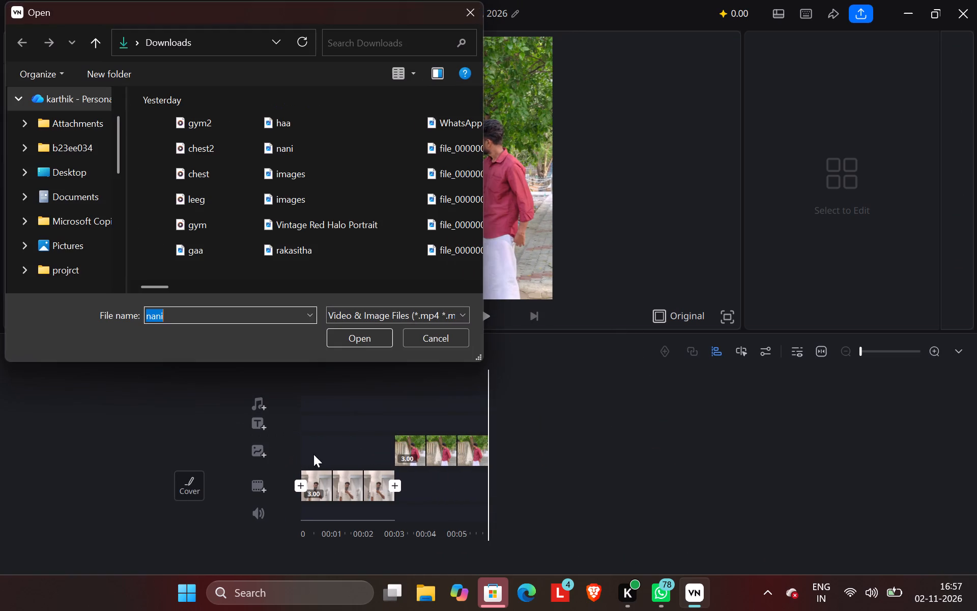
click(346, 154)
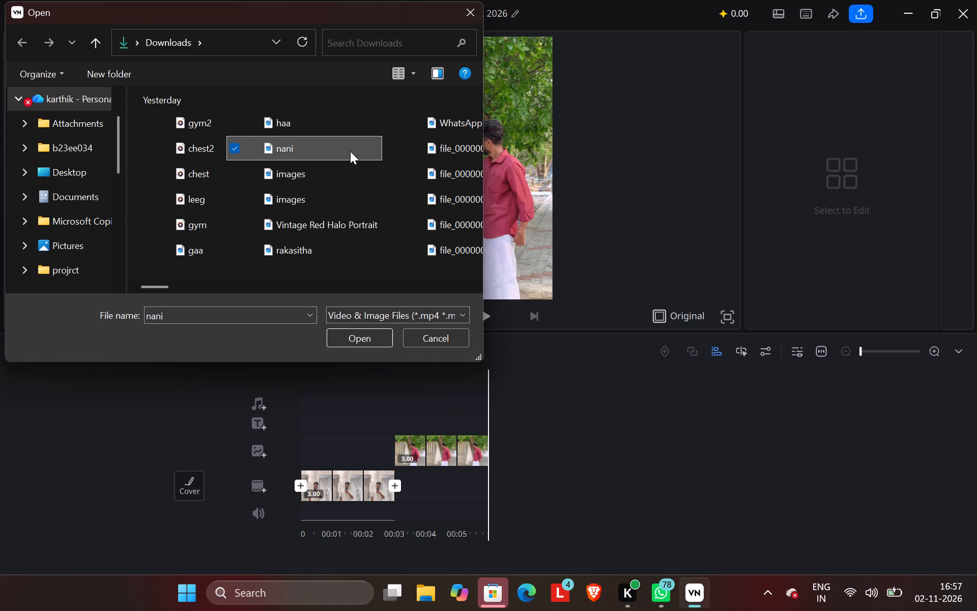
click(351, 135)
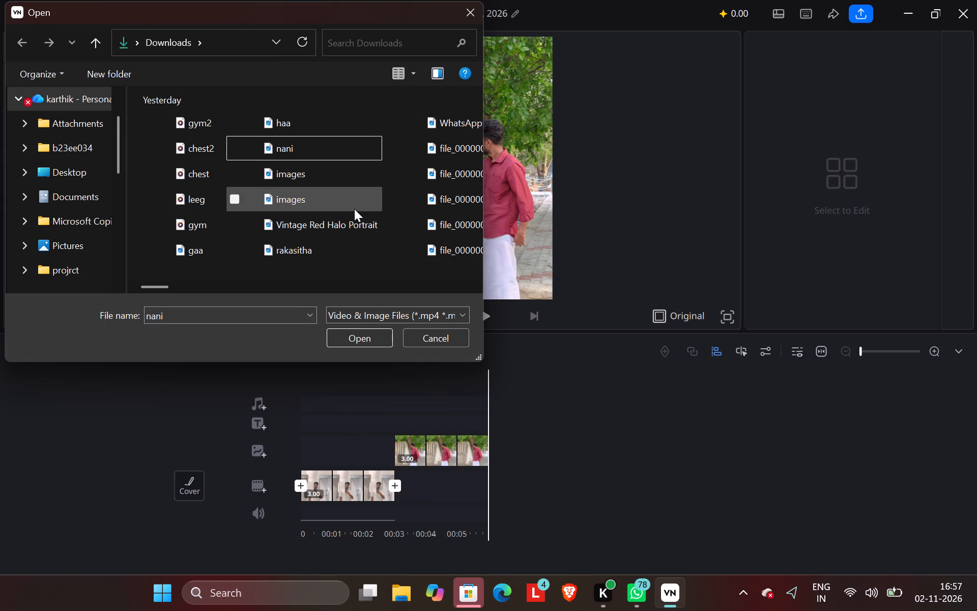
click(354, 209)
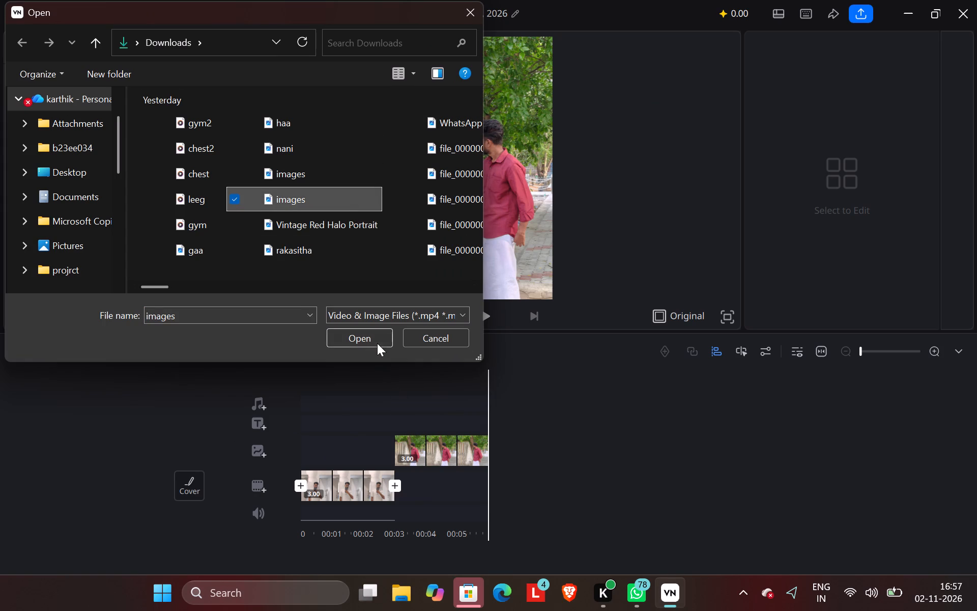
click(377, 343)
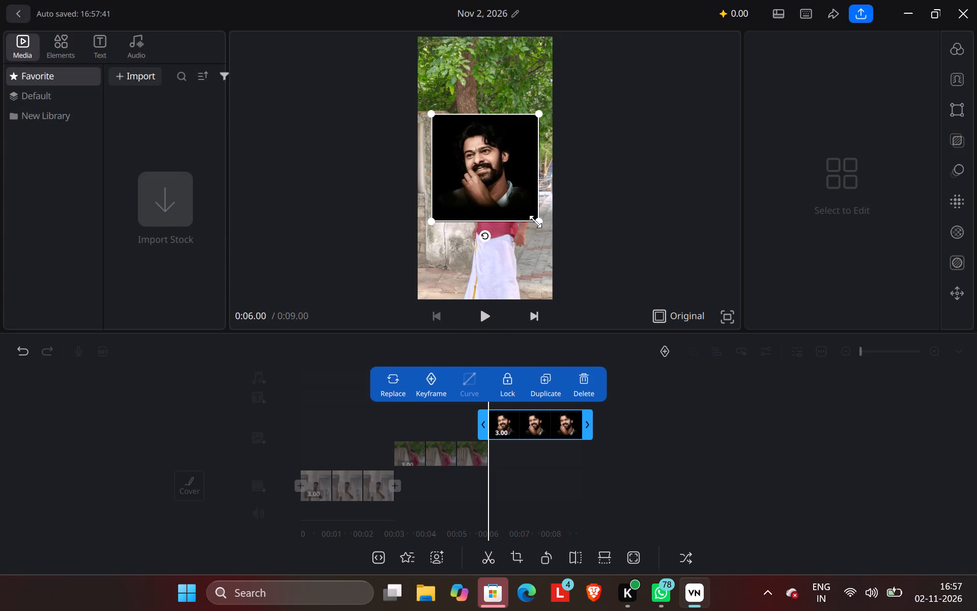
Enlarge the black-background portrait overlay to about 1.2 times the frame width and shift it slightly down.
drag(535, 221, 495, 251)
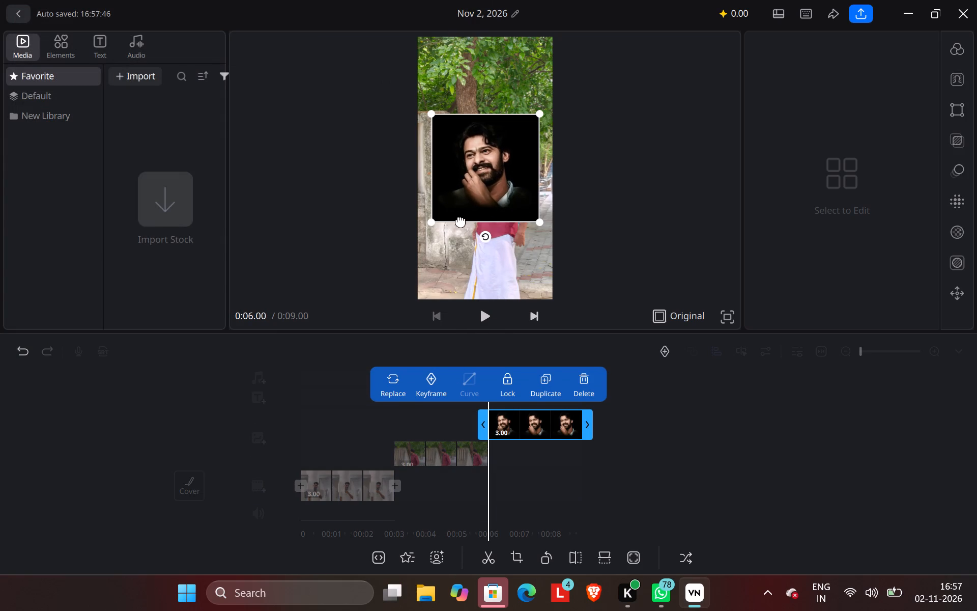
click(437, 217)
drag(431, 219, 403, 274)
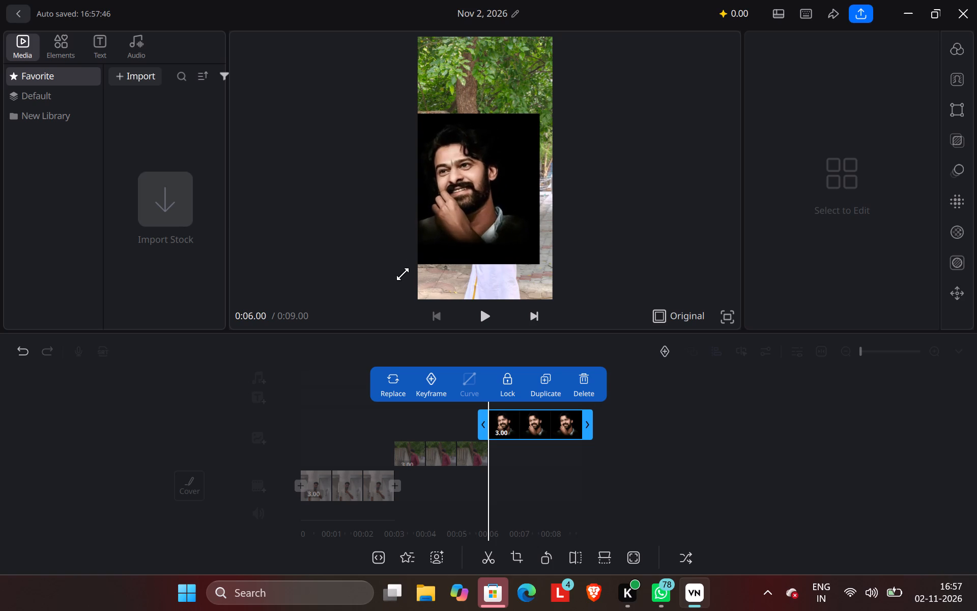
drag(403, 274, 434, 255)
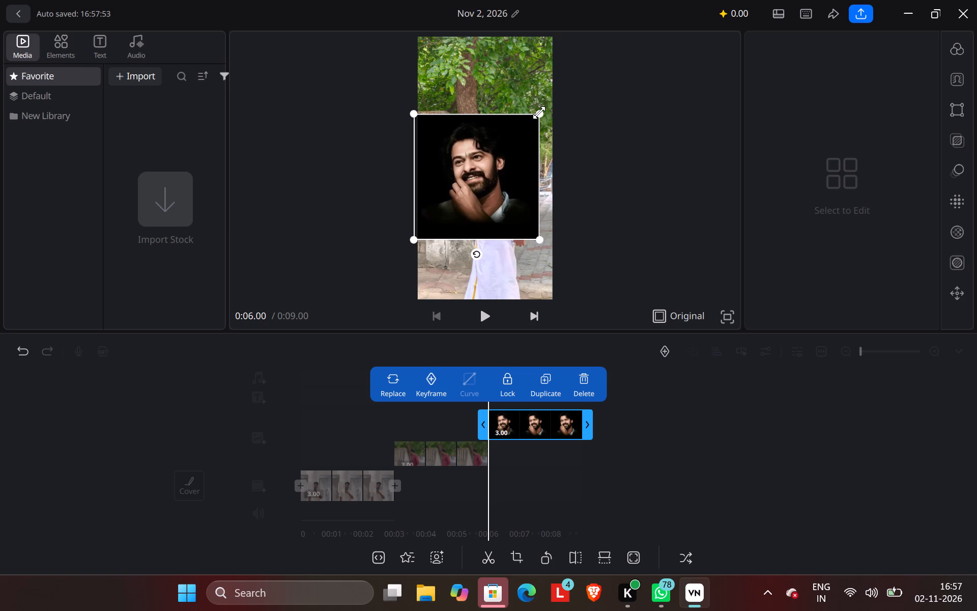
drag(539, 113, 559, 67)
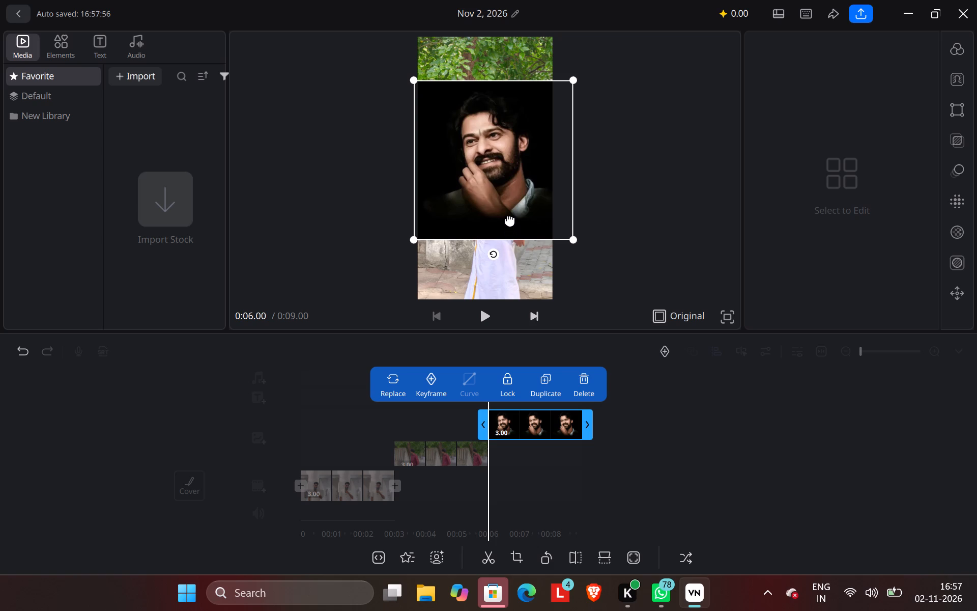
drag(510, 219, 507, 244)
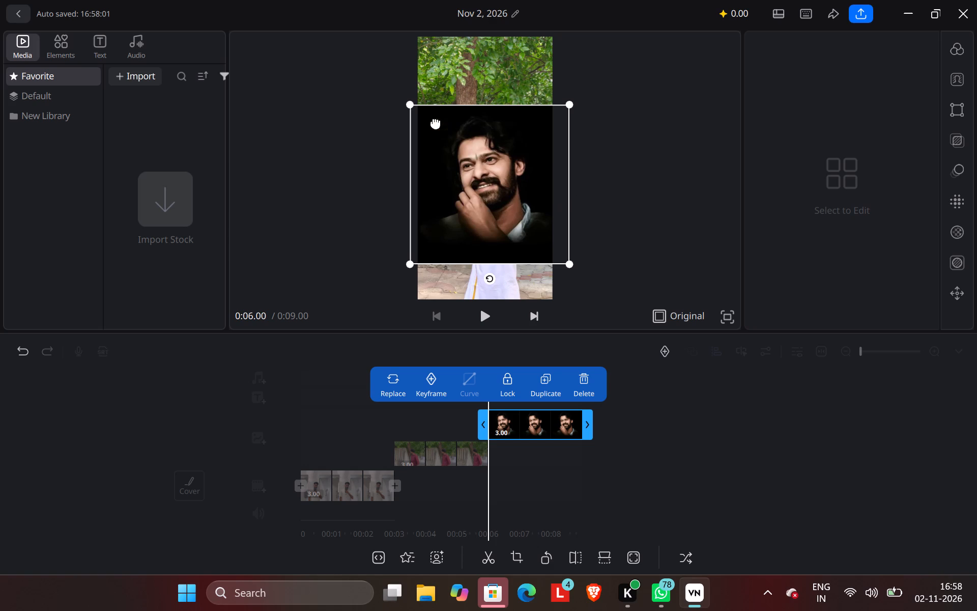
Add the WhatsApp image from Downloads as an overlay starting at 9.00 s, where the black-background portrait overlay ends.
click(490, 312)
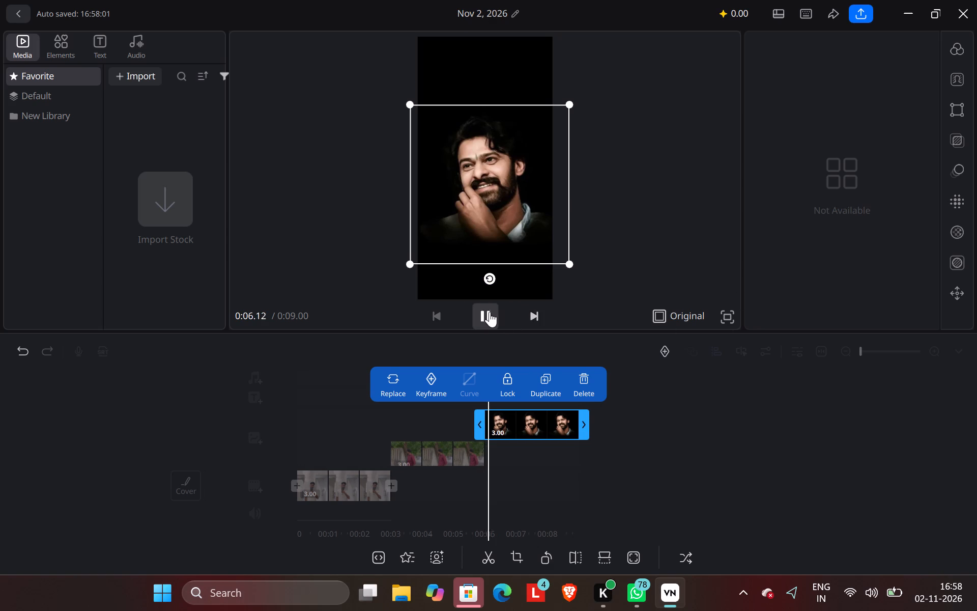
click(602, 449)
click(602, 449)
drag(425, 472, 443, 471)
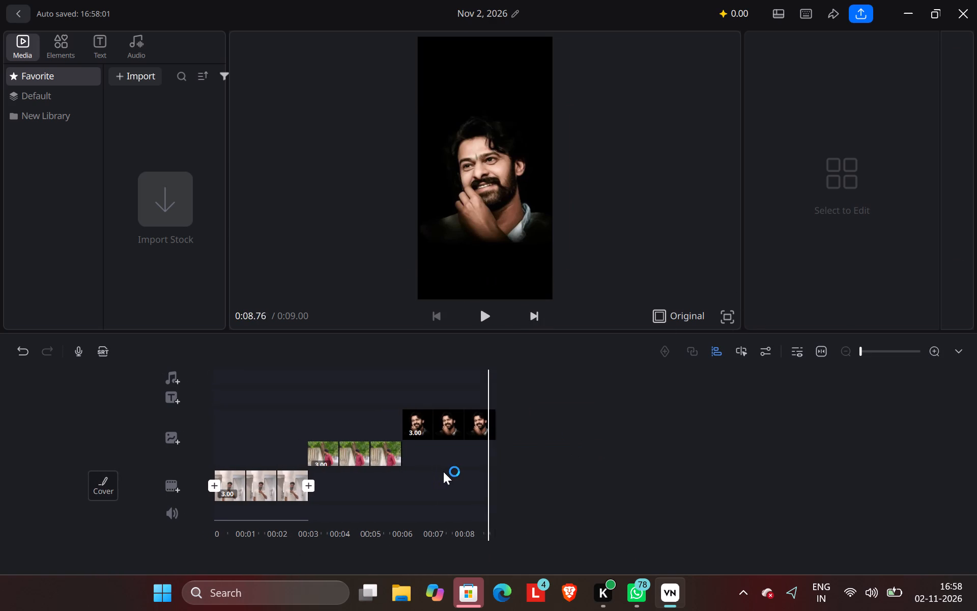
drag(443, 471, 417, 467)
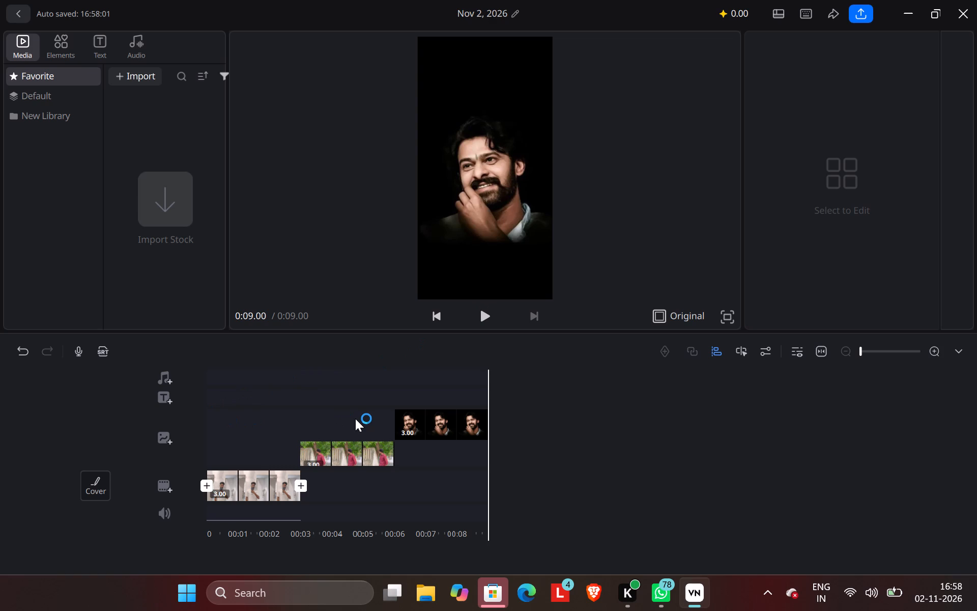
click(163, 445)
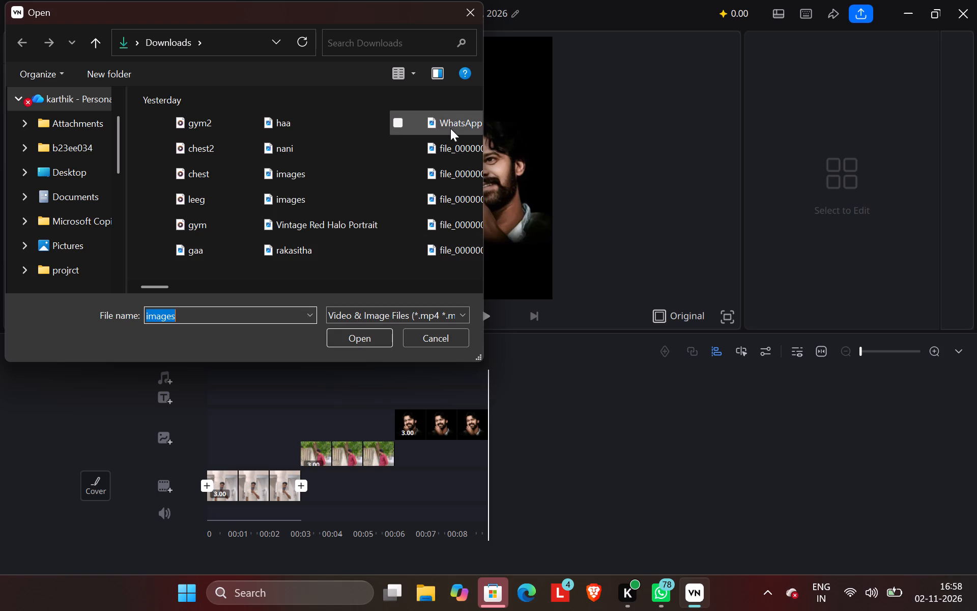
drag(450, 128, 446, 128)
click(362, 335)
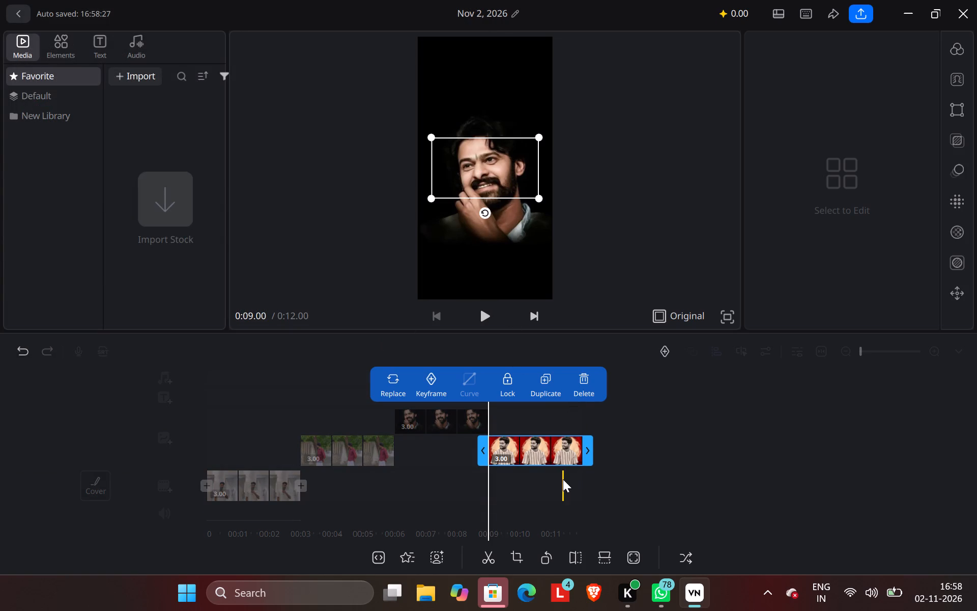
Enlarge the red-background portrait overlay from its lower-left corner to about 0.87 times the frame width.
click(490, 317)
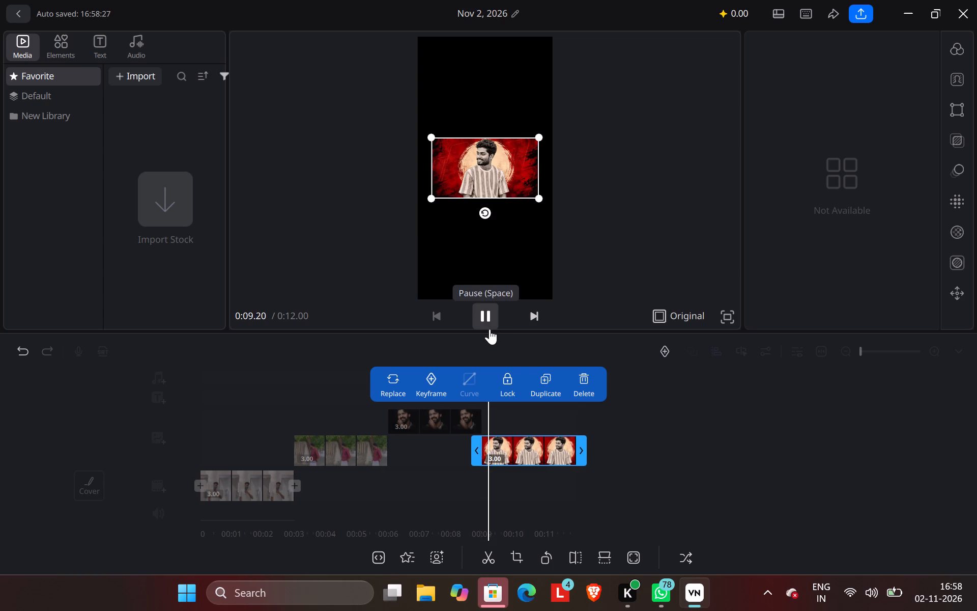
click(479, 314)
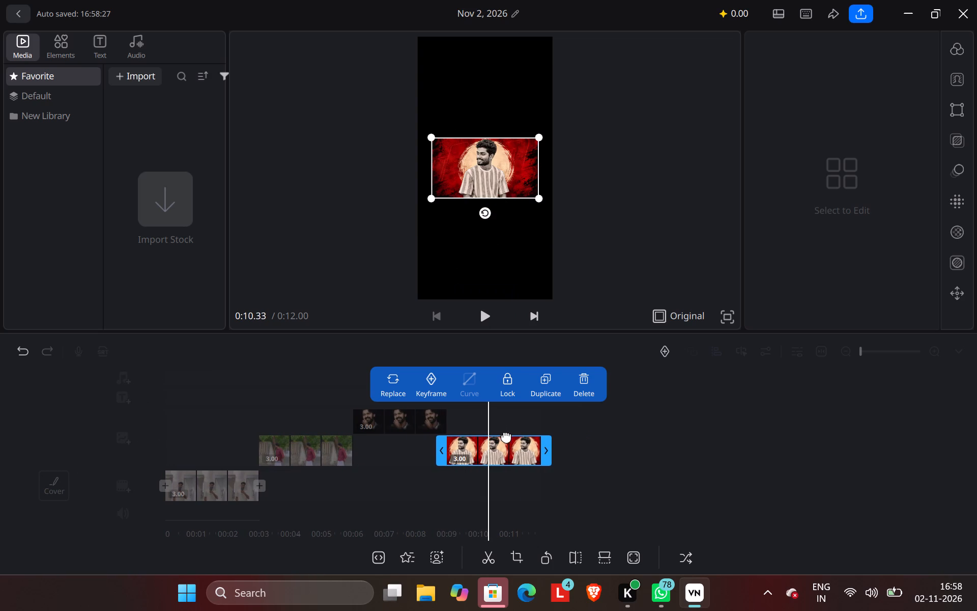
drag(429, 195, 426, 209)
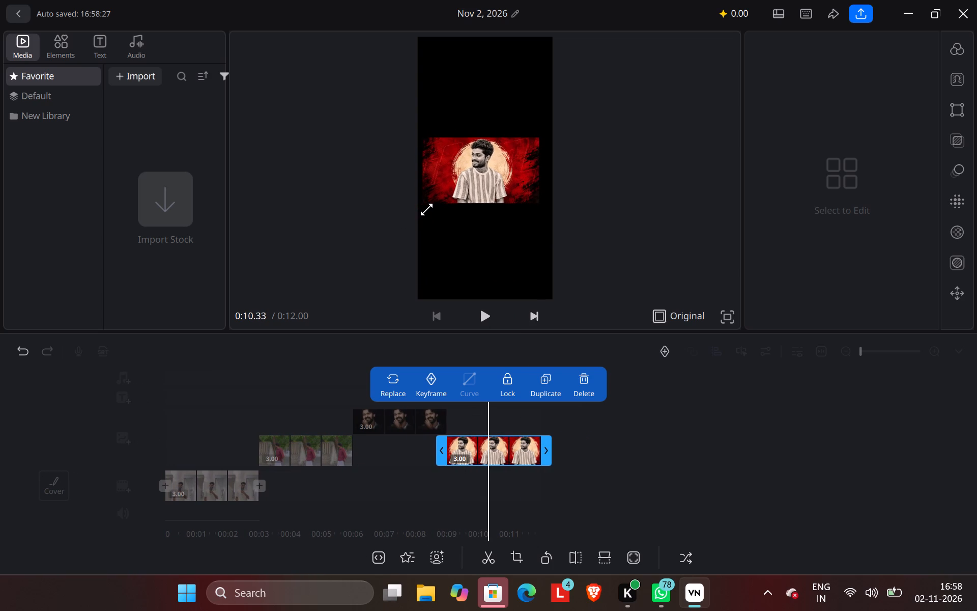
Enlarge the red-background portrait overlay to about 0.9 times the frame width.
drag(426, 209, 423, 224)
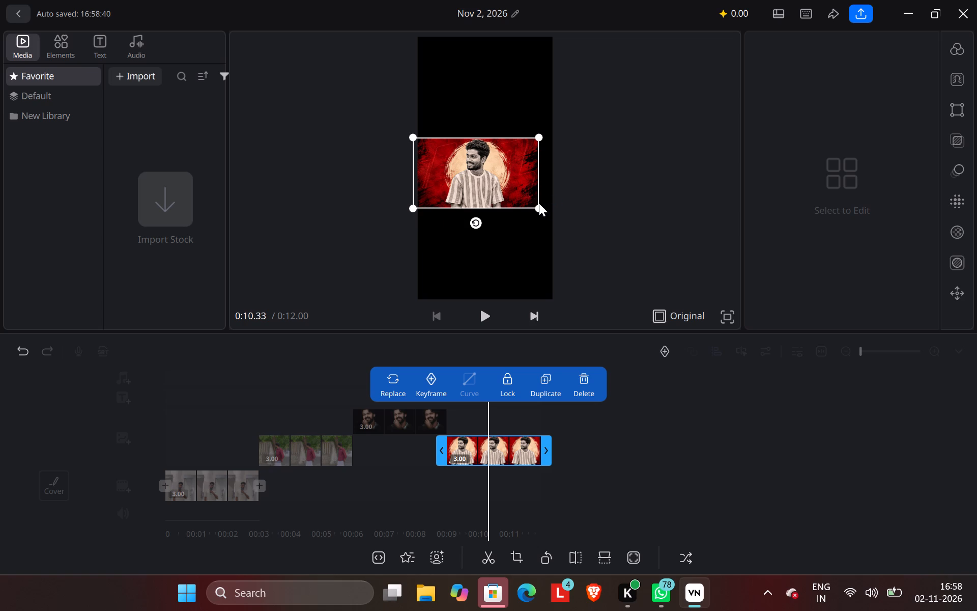
Set the project's aspect ratio to 16:9.
click(660, 314)
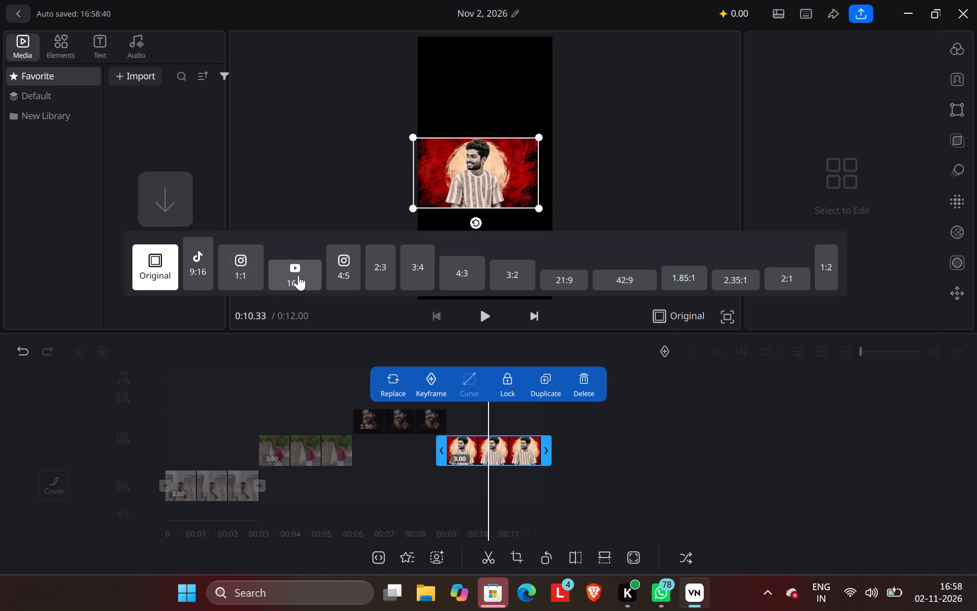
click(298, 275)
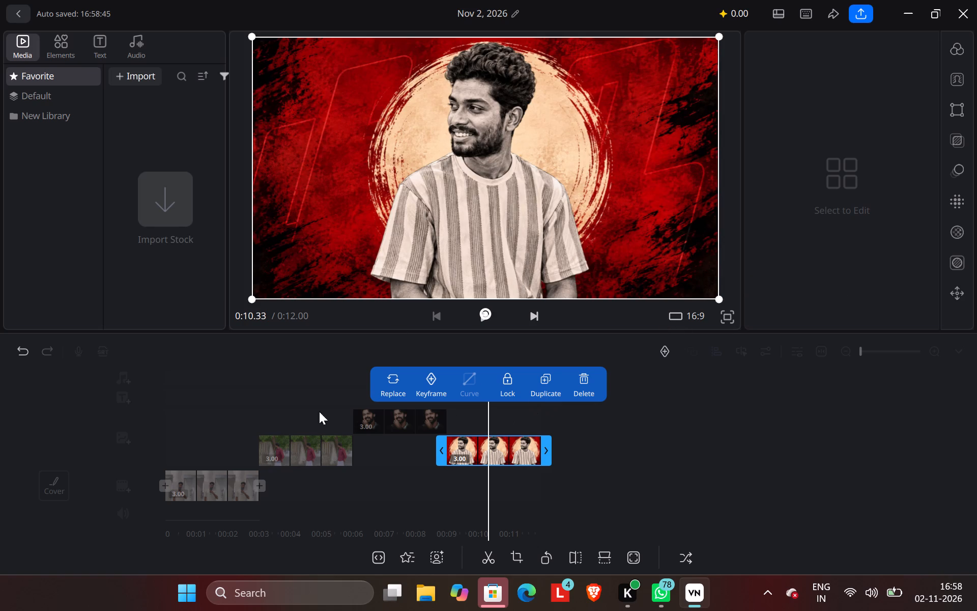
Shrink the black-background portrait overlay to about 0.94 times the frame height.
click(389, 429)
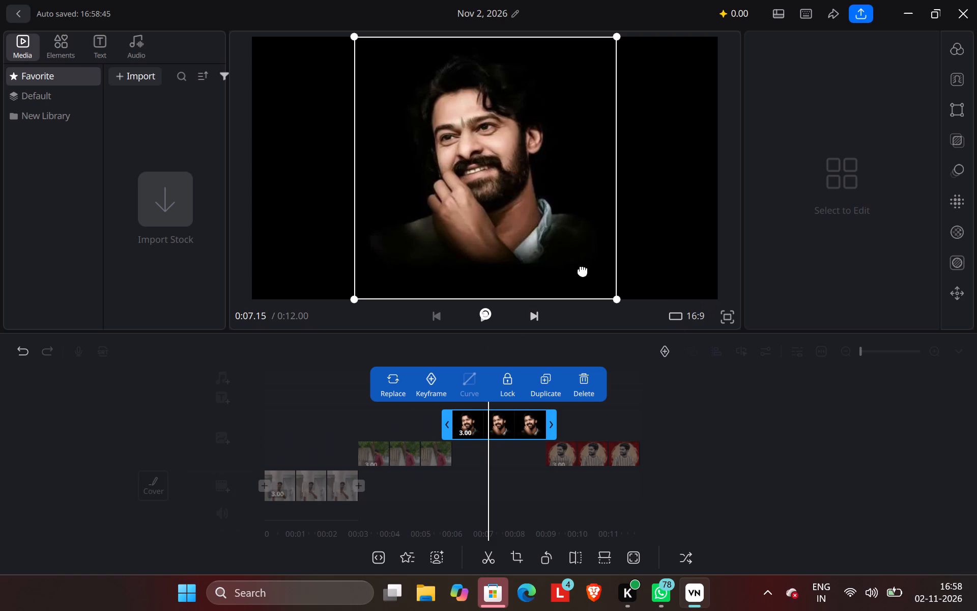
drag(614, 302, 600, 283)
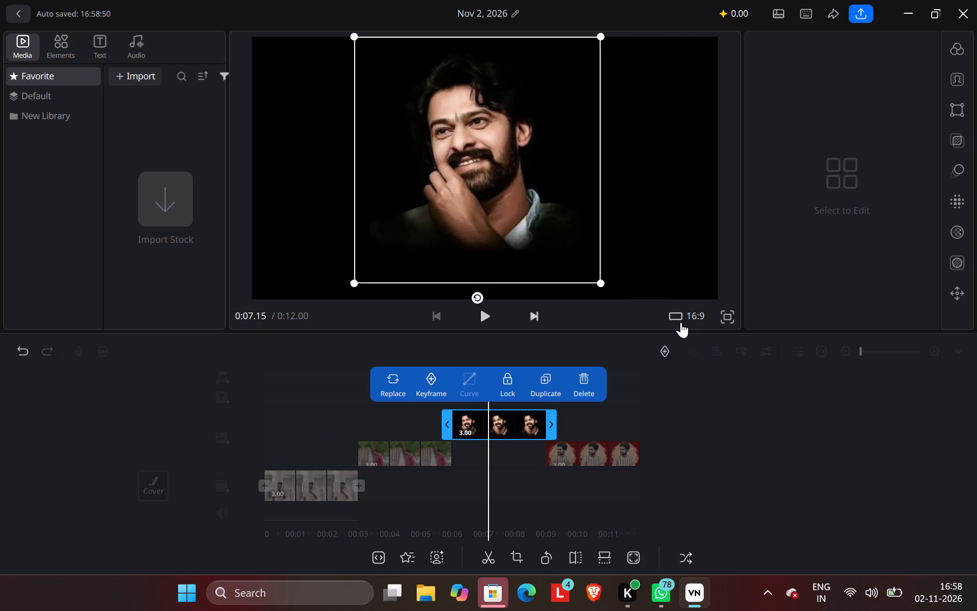
Go through the main clip and each overlay to check how they fit the 16:9 frame.
click(681, 322)
click(651, 221)
click(383, 461)
click(418, 495)
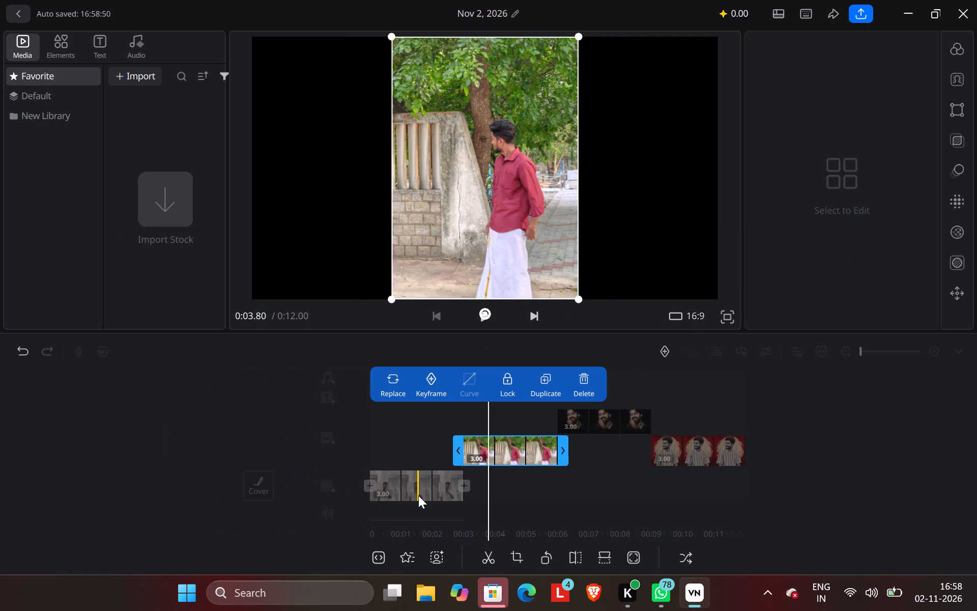
click(426, 489)
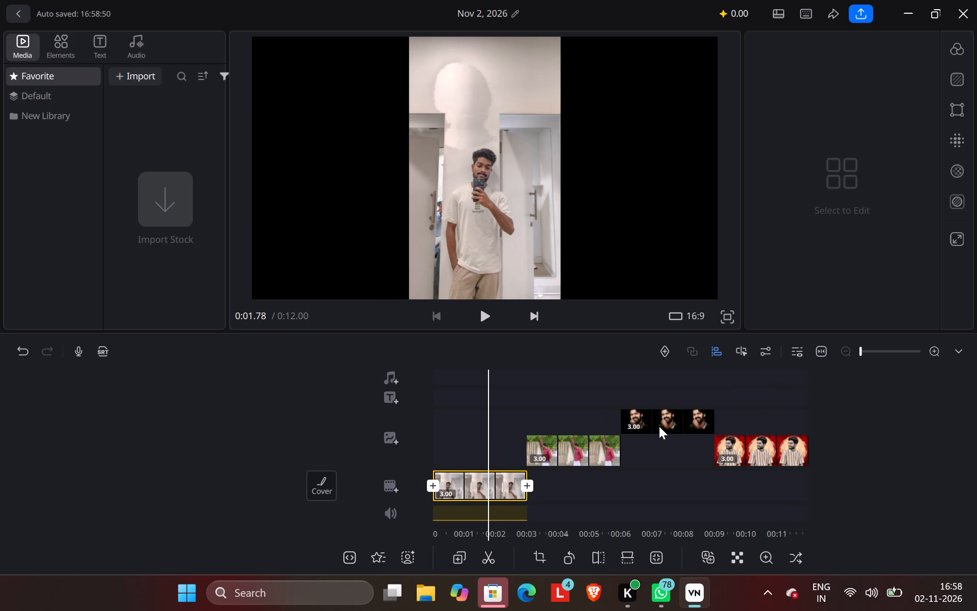
click(586, 455)
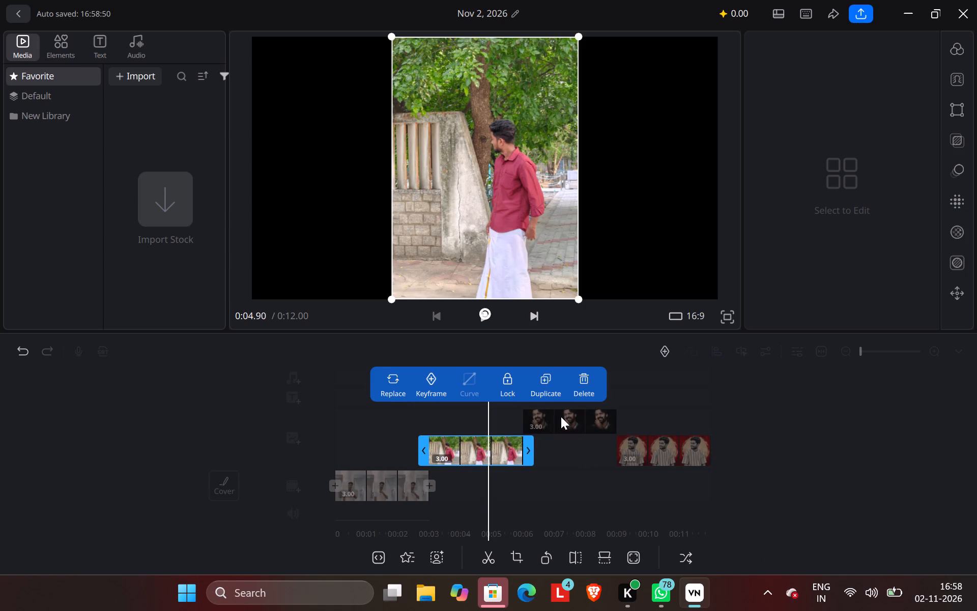
click(561, 416)
click(566, 467)
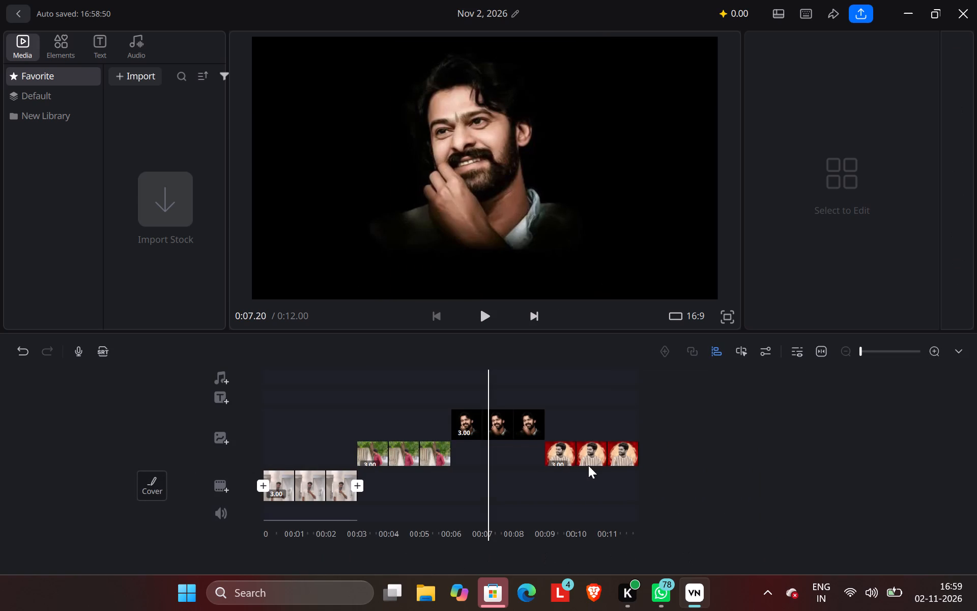
click(601, 454)
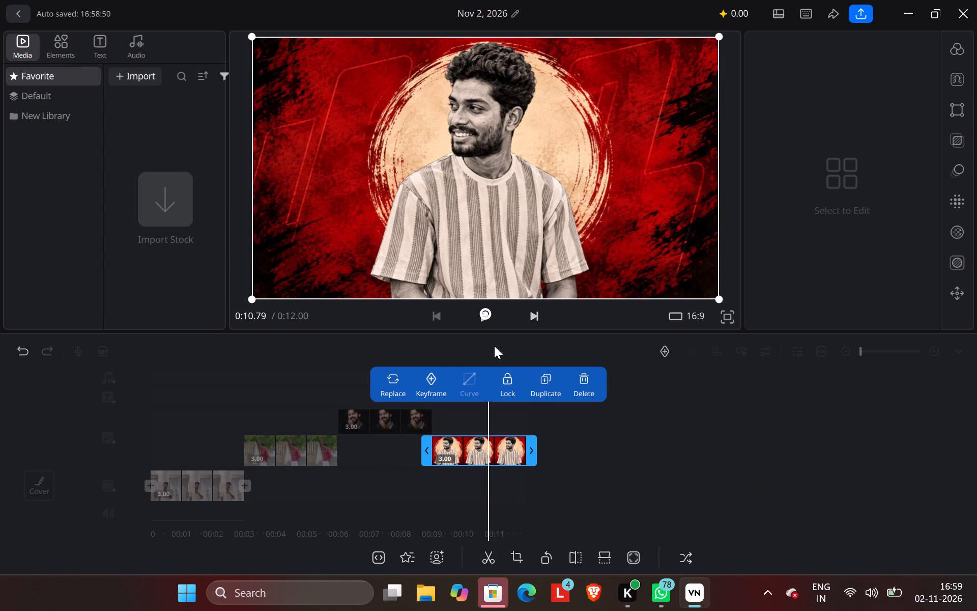
Add the image gaa as a three-second overlay at 0:12.00, directly following the red-background portrait overlay.
drag(564, 446, 525, 459)
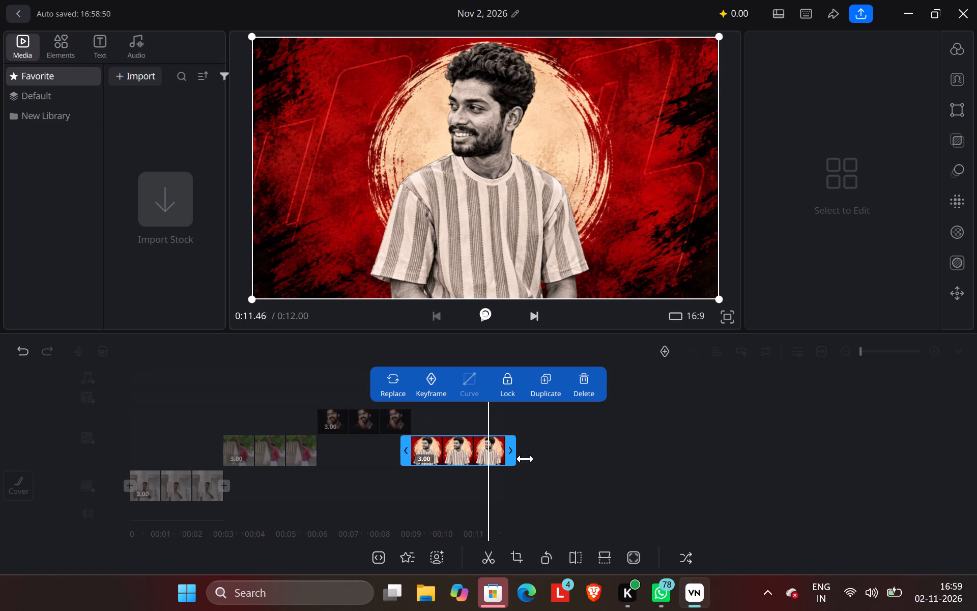
drag(525, 459, 506, 475)
click(83, 438)
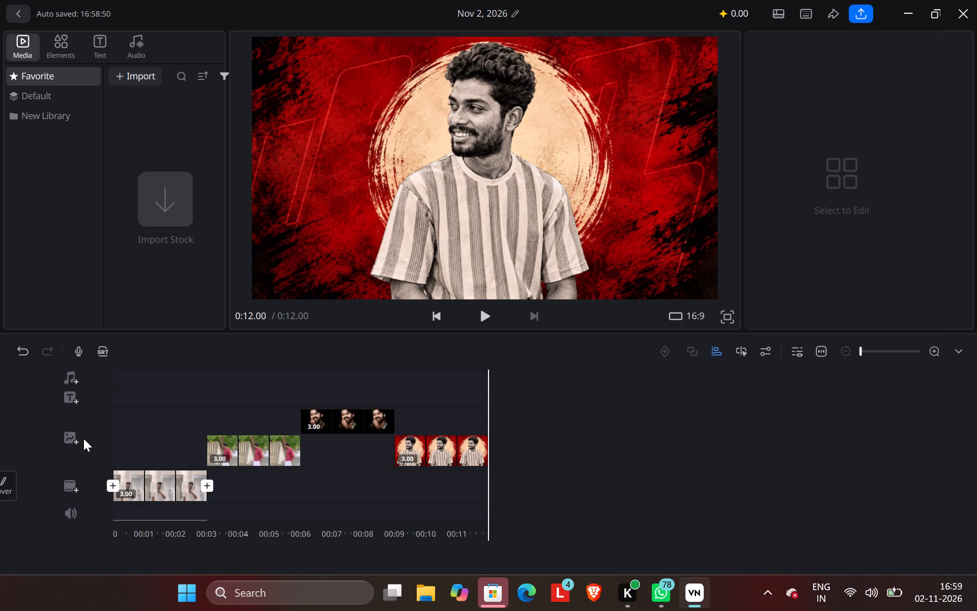
click(73, 445)
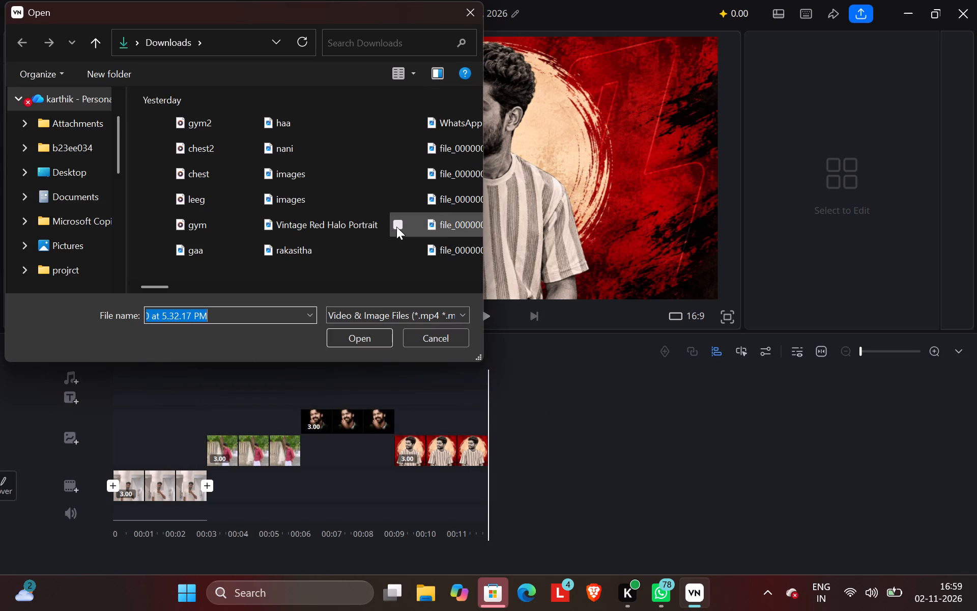
scroll(396, 227, down, 3)
scroll(397, 227, up, 2)
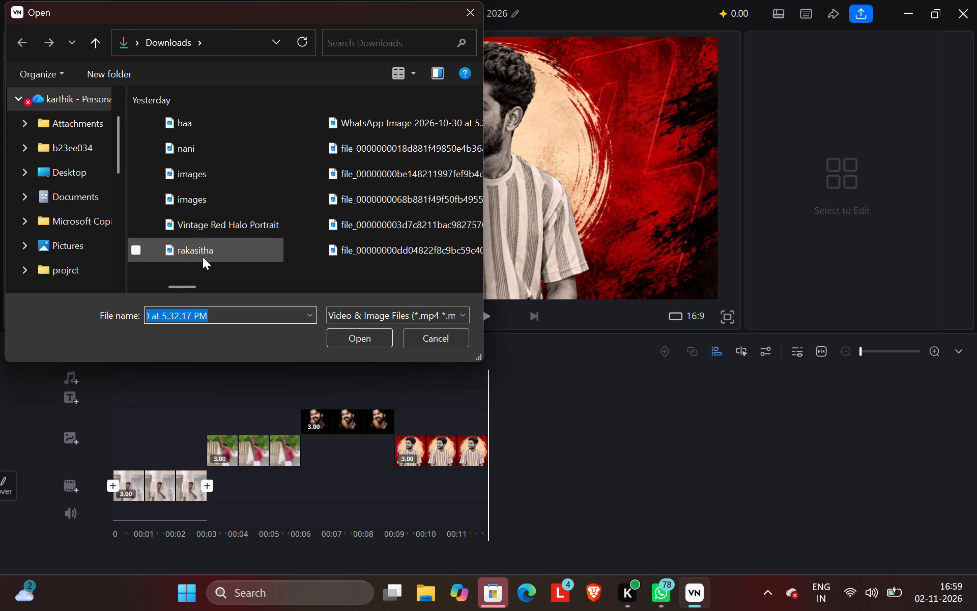
scroll(203, 257, up, 1)
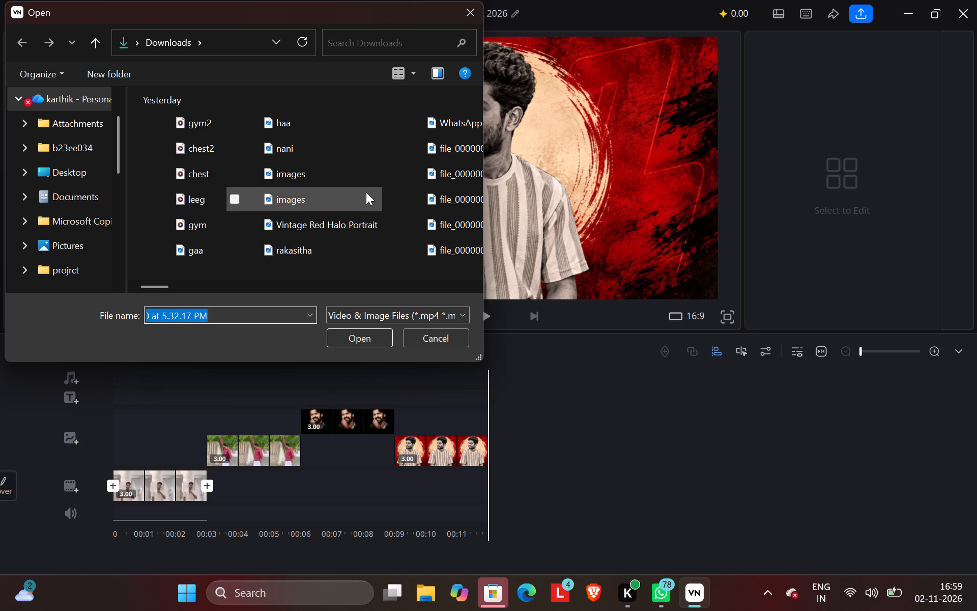
click(215, 250)
click(373, 338)
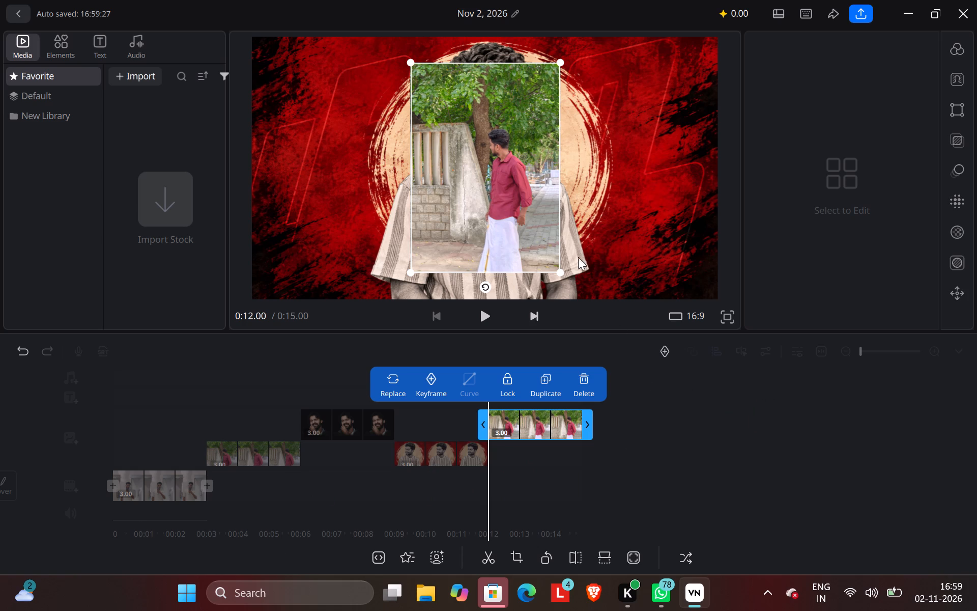
click(736, 492)
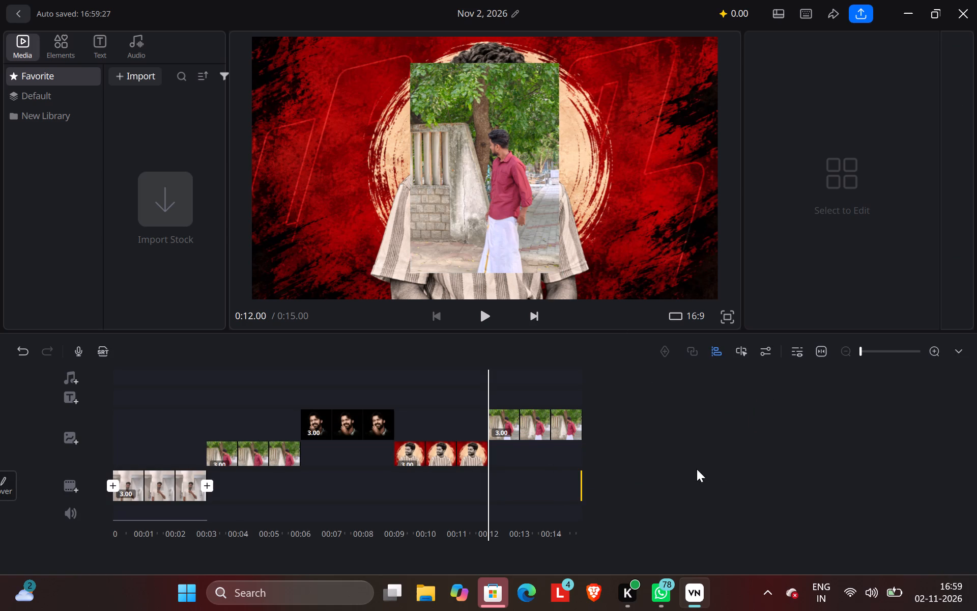
Acknowledge the media library's Import Tips with Do not show again enabled, and leave the file picker without importing.
drag(528, 471, 976, 391)
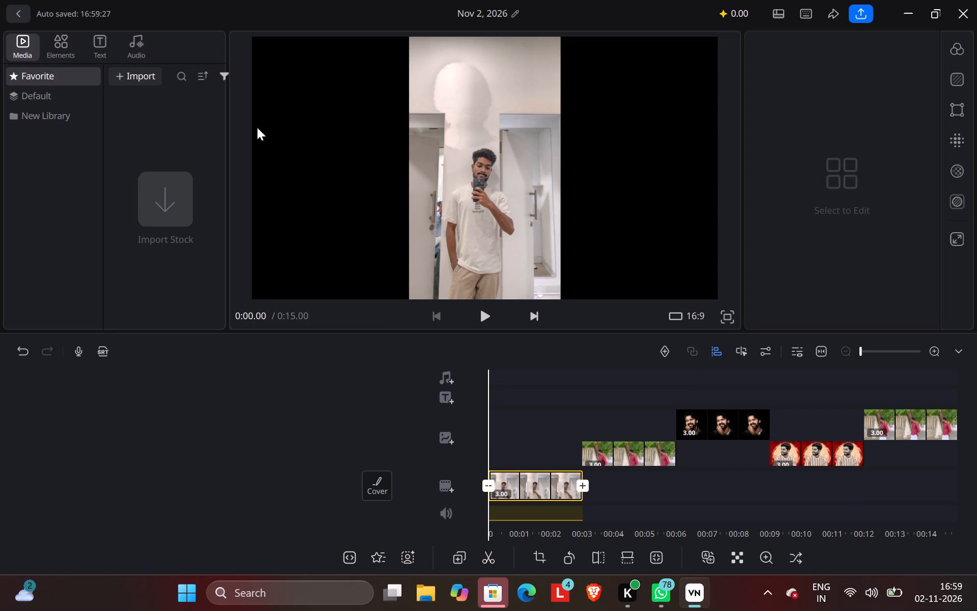
click(136, 65)
click(136, 72)
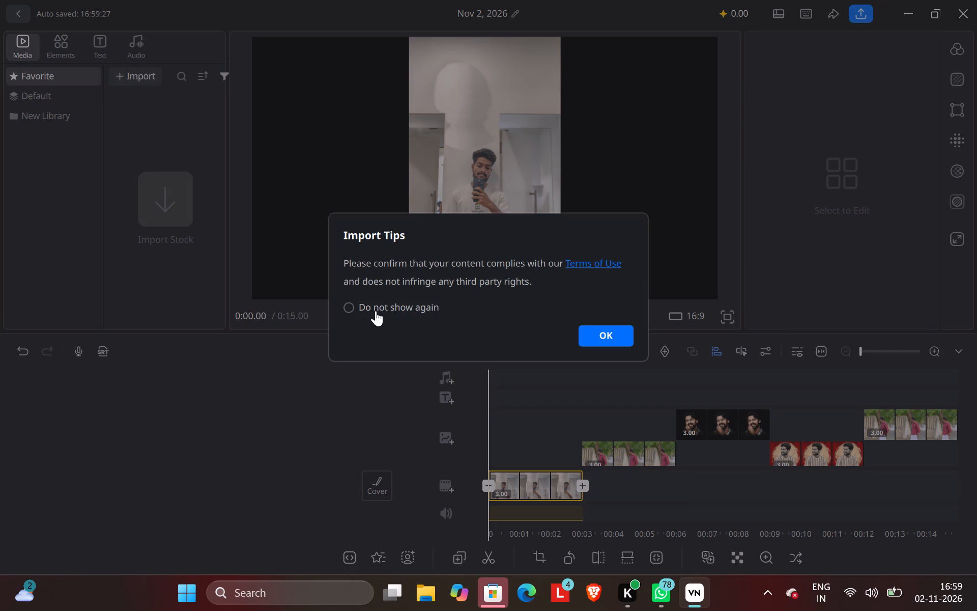
click(342, 311)
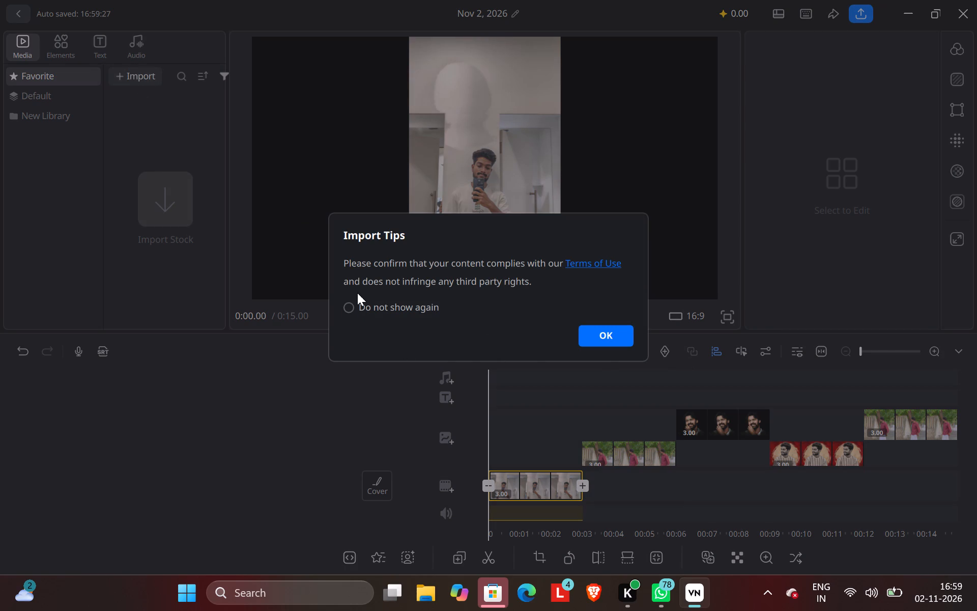
click(353, 303)
click(607, 334)
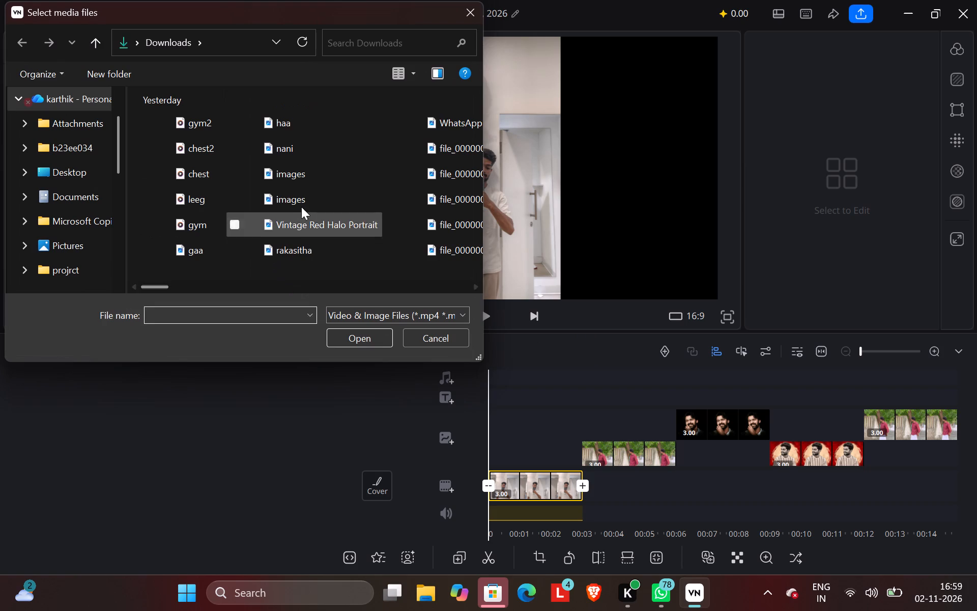
click(467, 14)
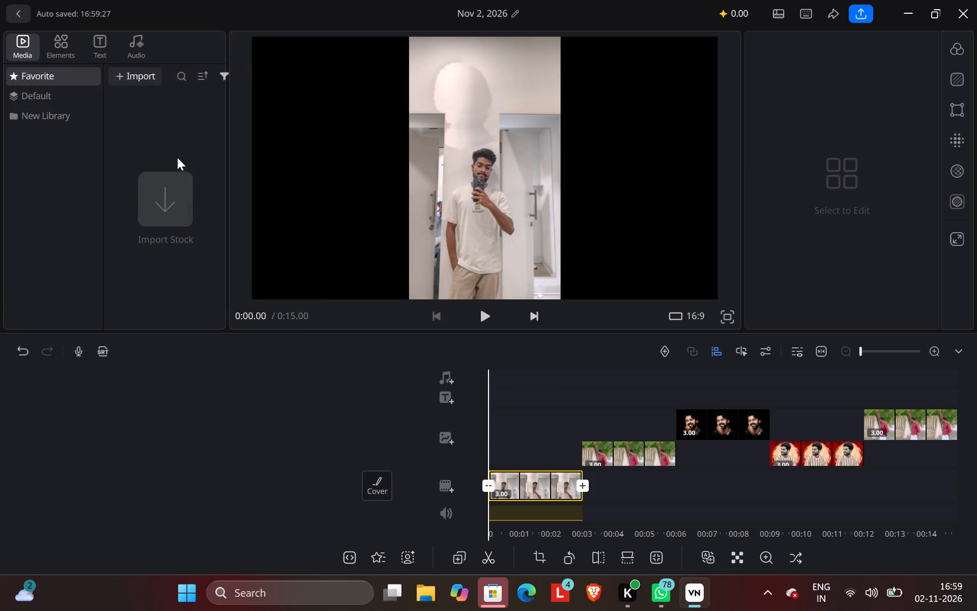
Look through the Favorite, New Library and Default media collections, previewing the solid green, red and navy images.
click(46, 107)
click(54, 100)
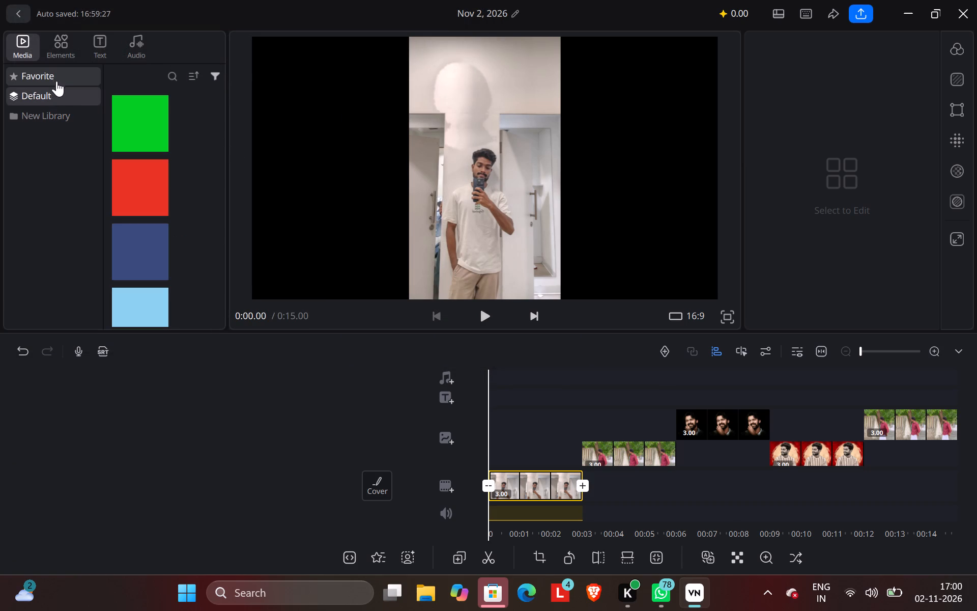
click(56, 79)
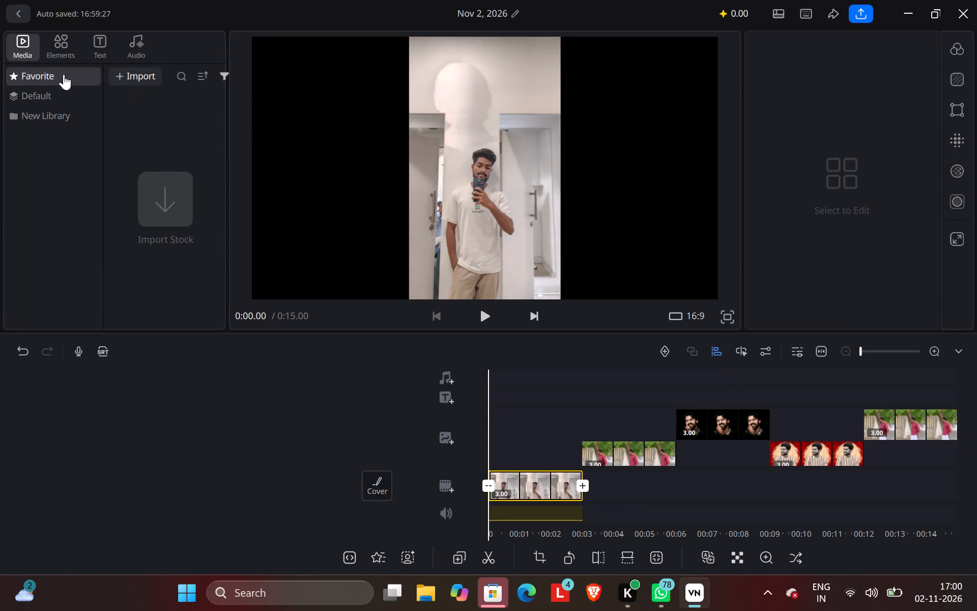
click(58, 91)
click(62, 109)
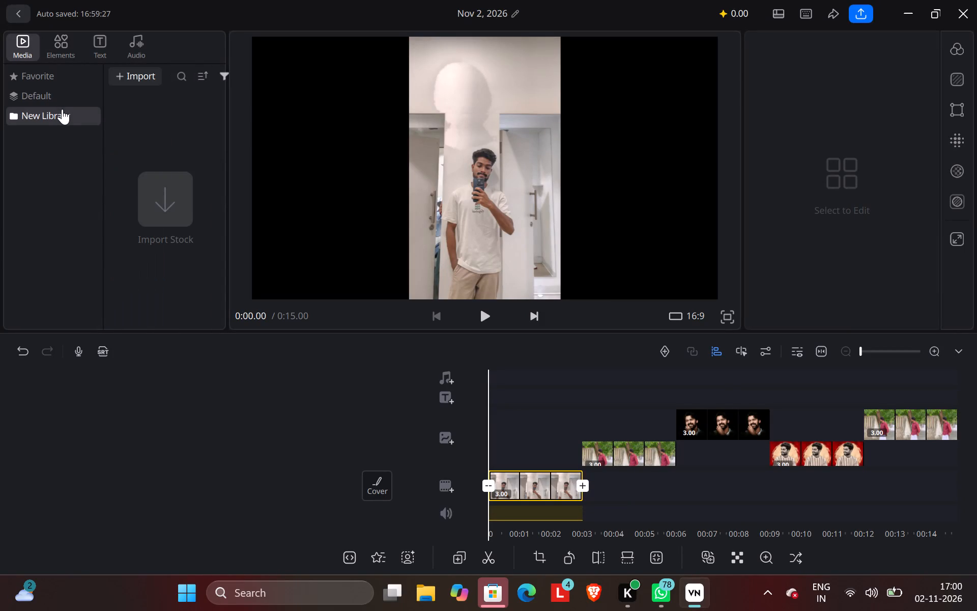
click(64, 95)
click(121, 116)
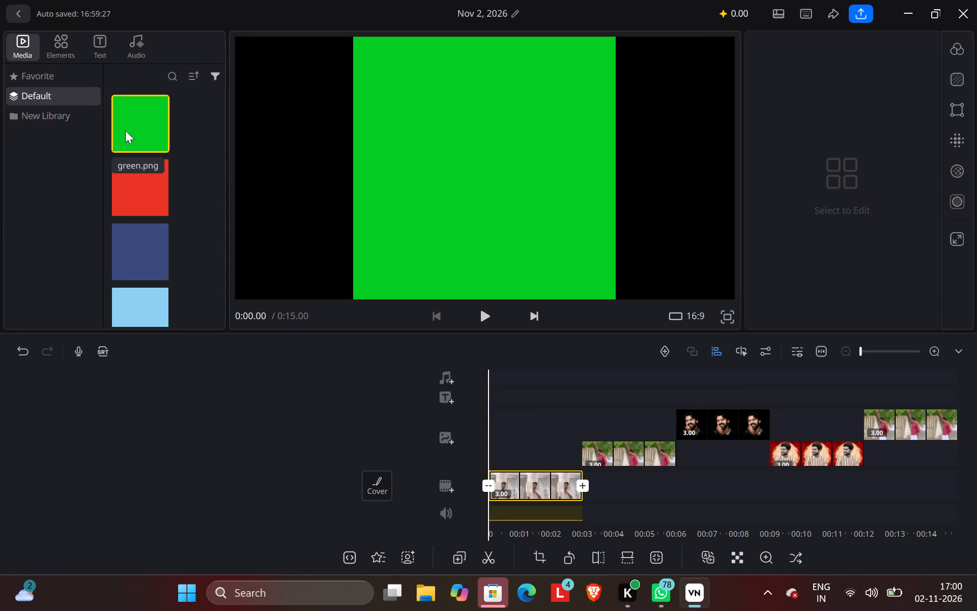
click(139, 183)
click(130, 146)
click(130, 155)
click(134, 200)
click(130, 220)
click(126, 278)
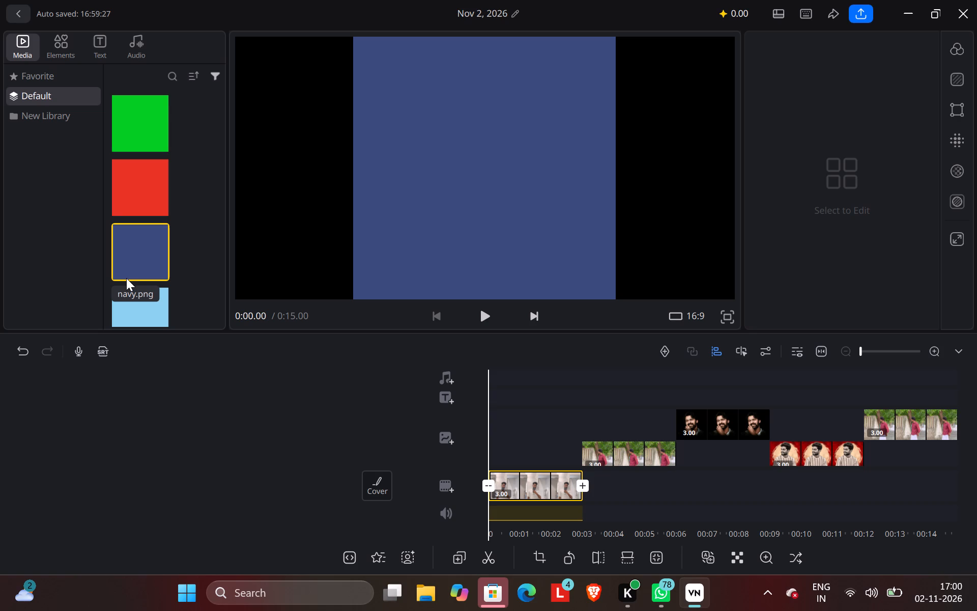
click(126, 278)
scroll(132, 236, down, 4)
scroll(132, 236, up, 3)
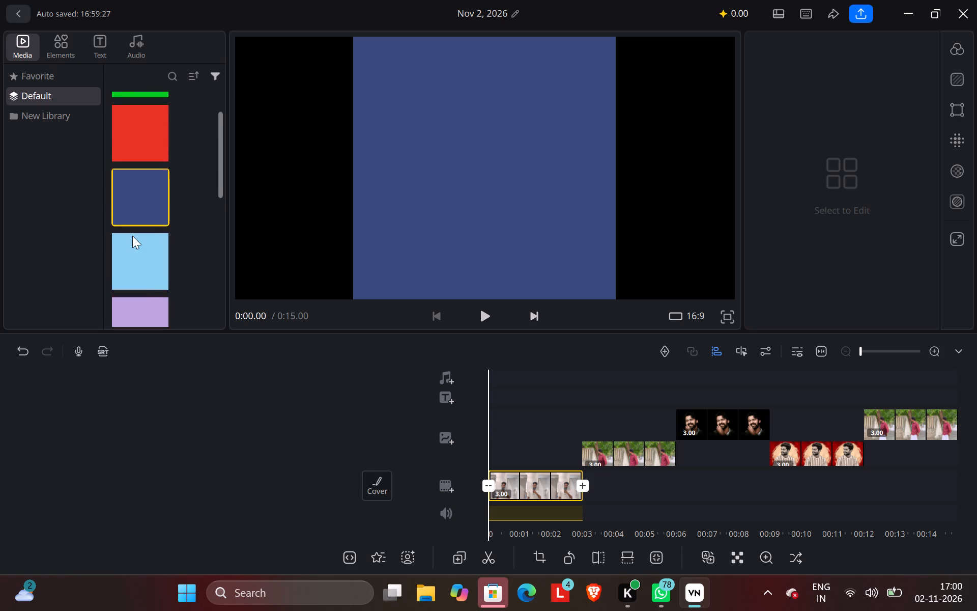
scroll(132, 236, up, 5)
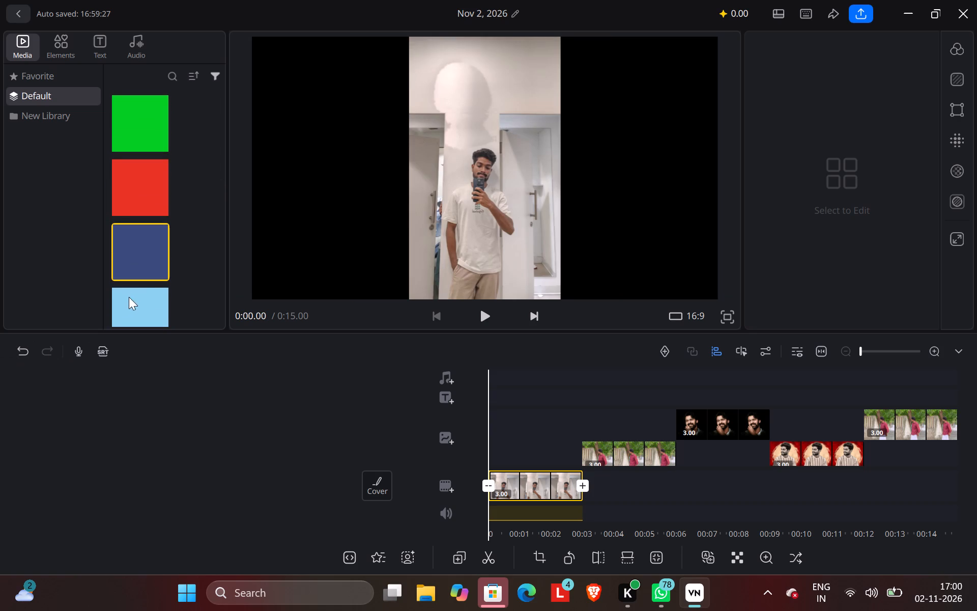
click(58, 203)
Start an import into New Library and look through the Downloads folder for video and image files.
click(63, 119)
click(130, 73)
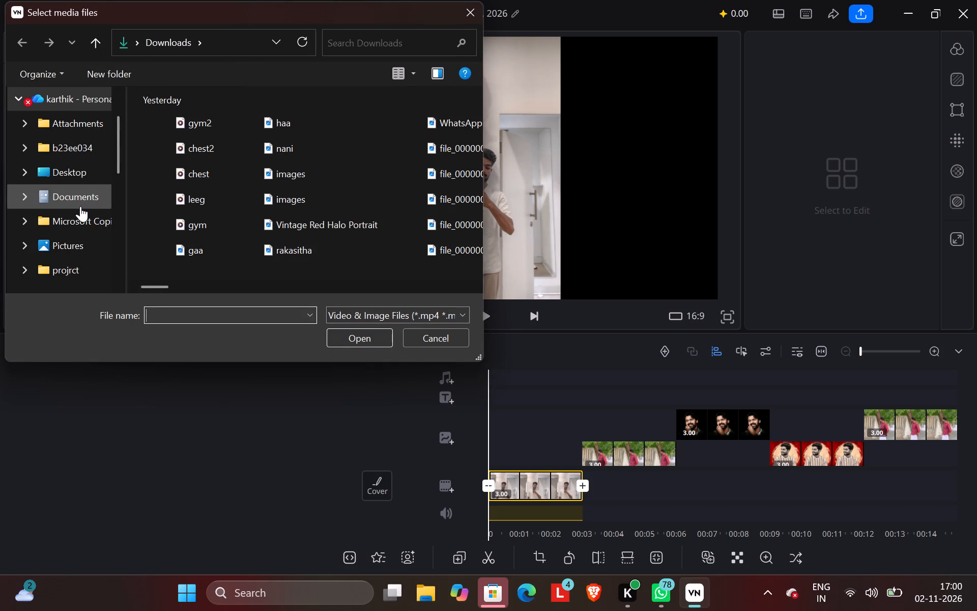
scroll(82, 206, down, 2)
click(79, 185)
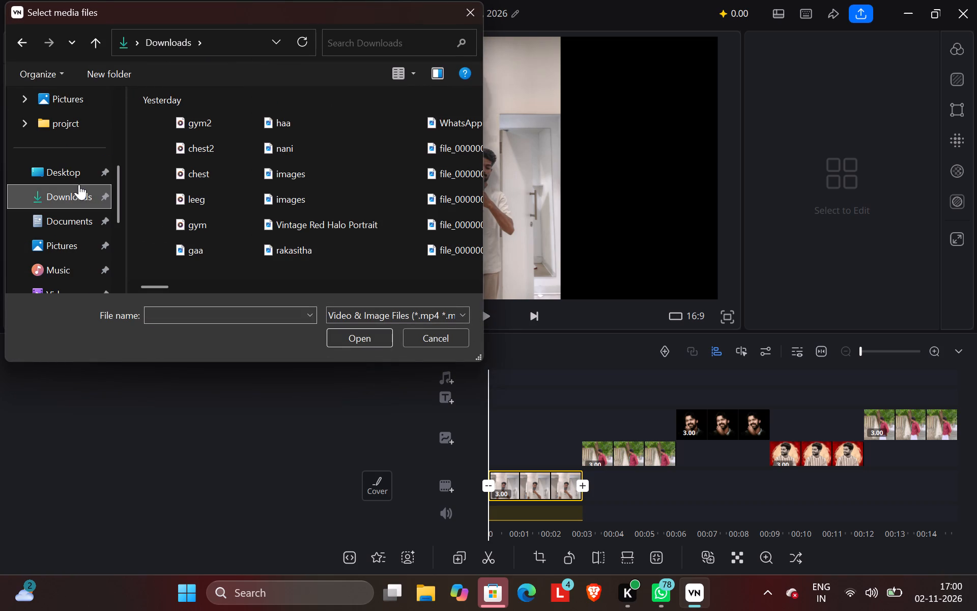
scroll(400, 247, down, 2)
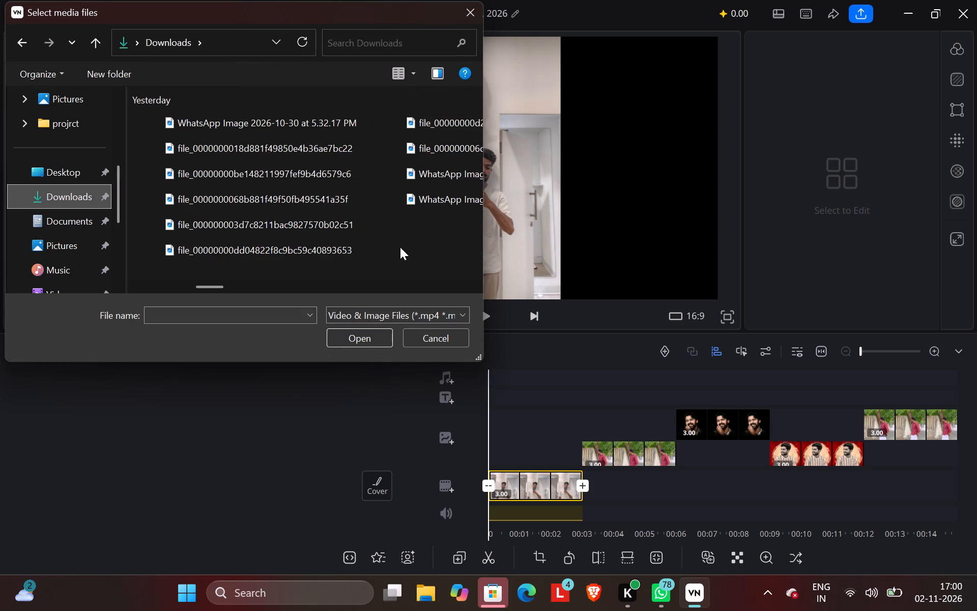
scroll(400, 247, down, 1)
scroll(400, 247, up, 10)
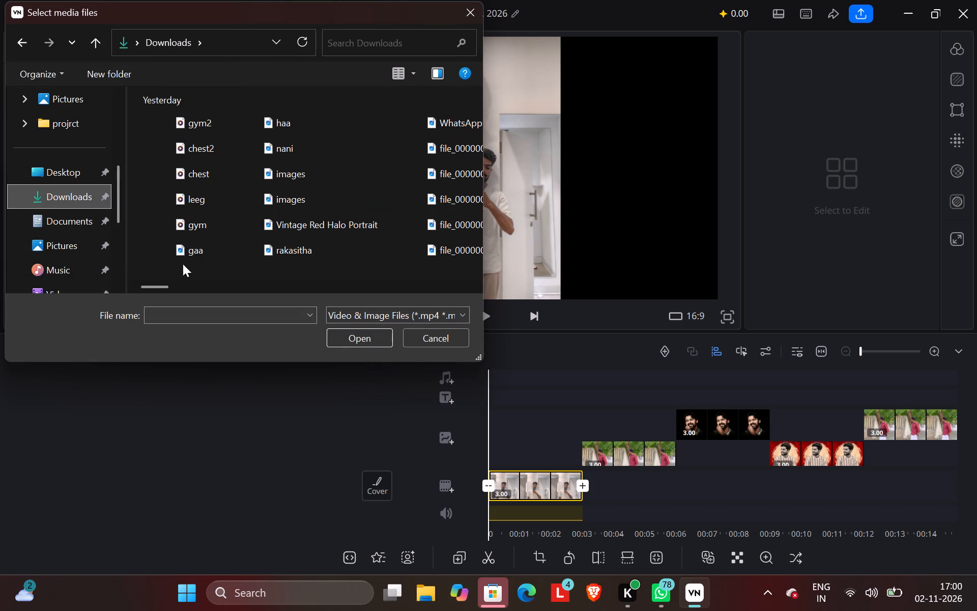
Look through the Documents, Music, Pictures and Videos folders for media to import.
click(77, 219)
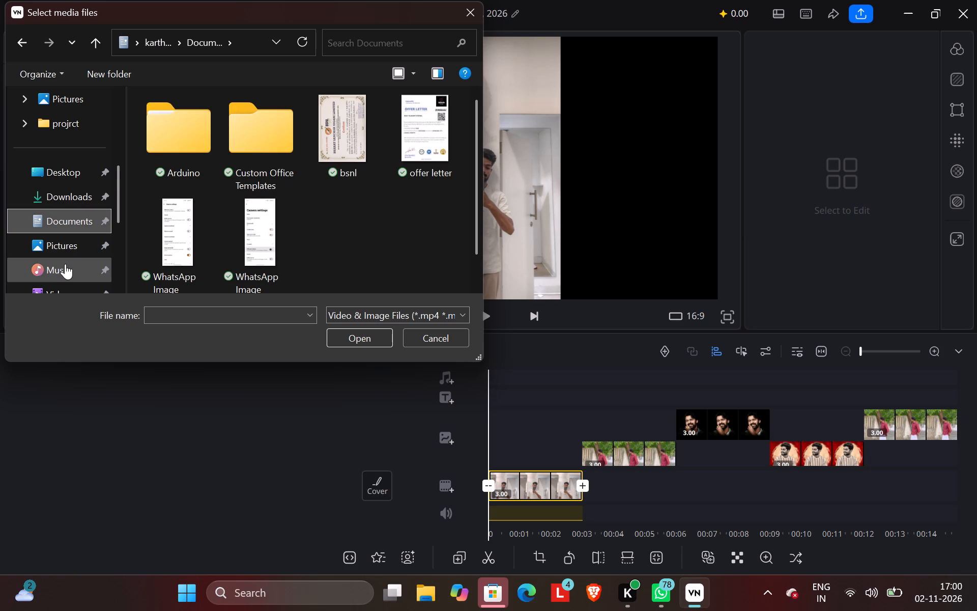
click(62, 270)
scroll(63, 269, up, 8)
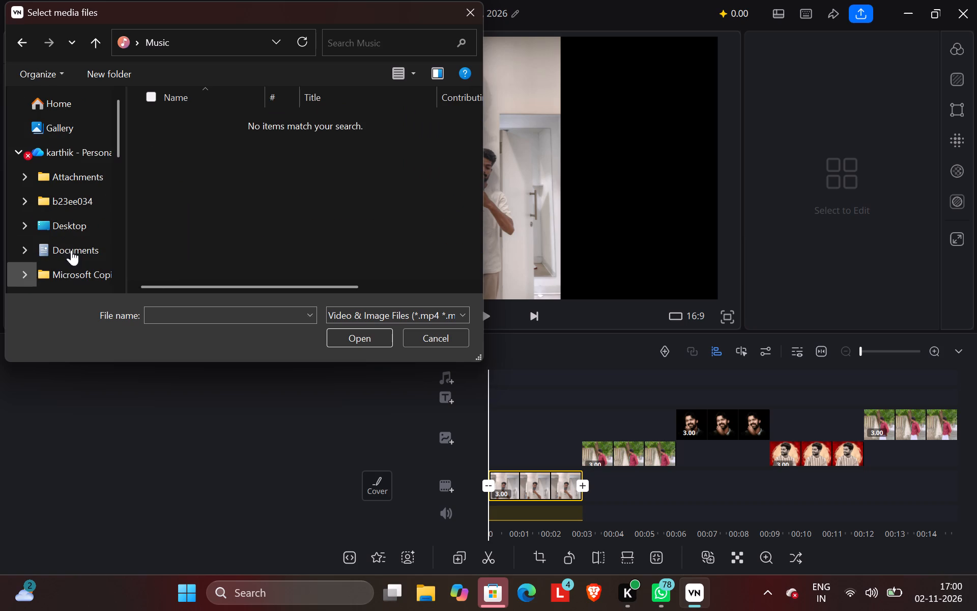
scroll(67, 238, down, 3)
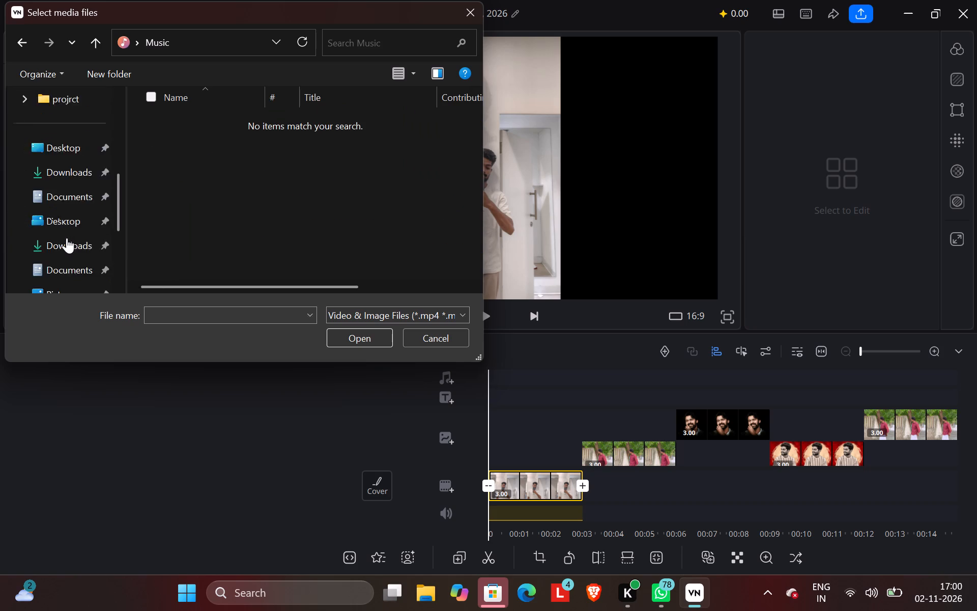
scroll(67, 238, down, 1)
scroll(67, 238, up, 1)
click(75, 168)
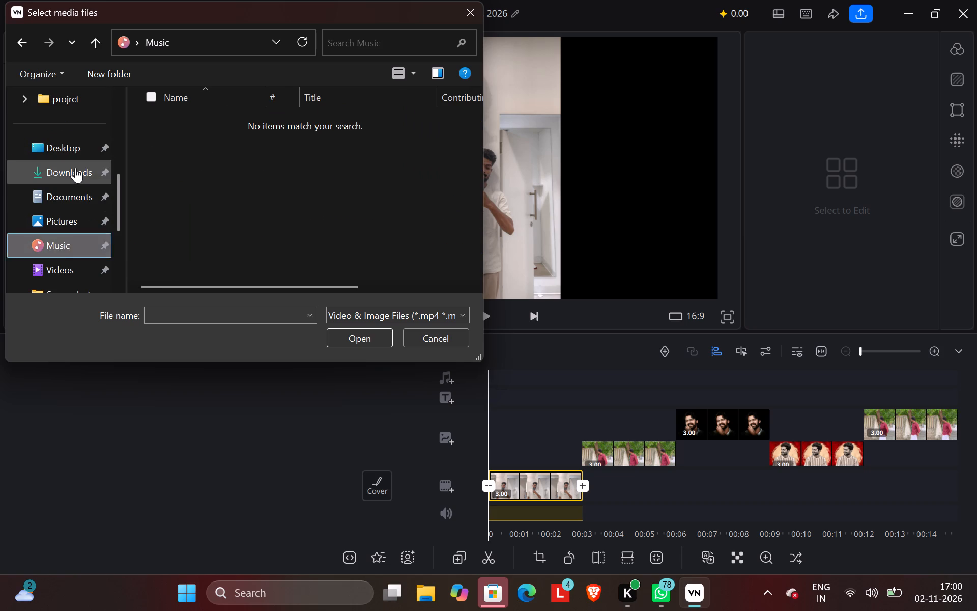
click(75, 193)
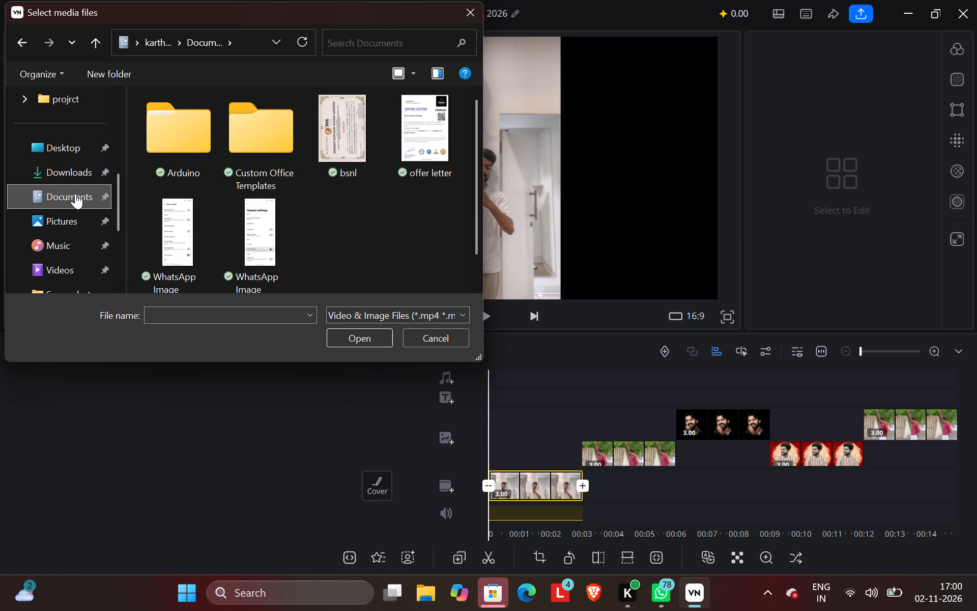
scroll(75, 193, down, 1)
click(75, 155)
click(76, 171)
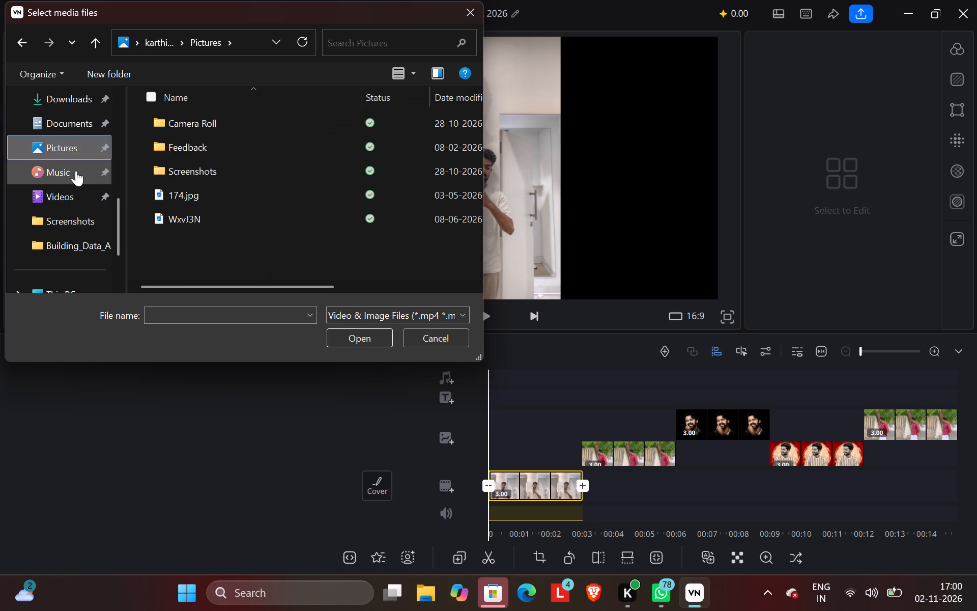
click(76, 197)
scroll(68, 241, down, 1)
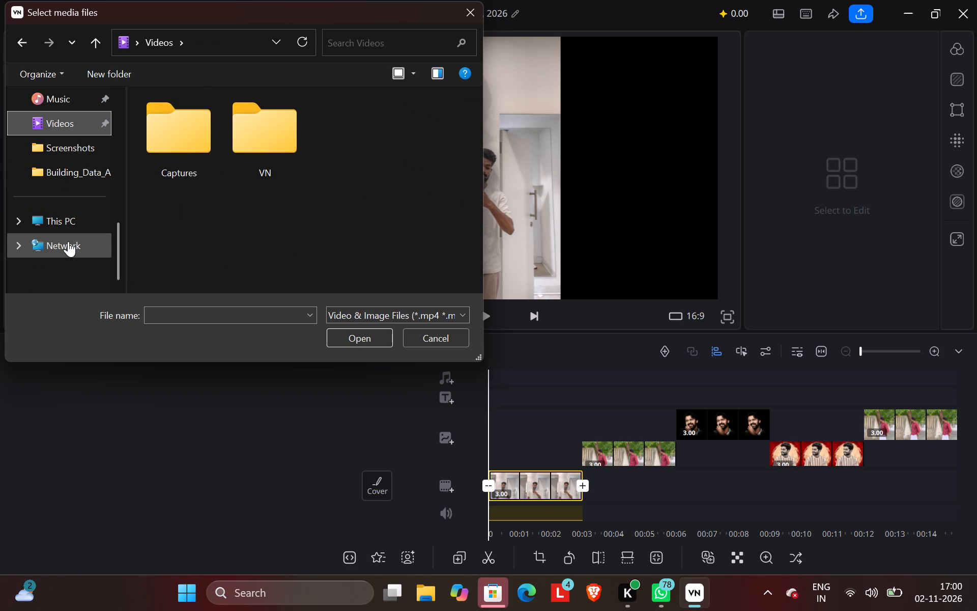
Examine the top-level folders of Local Disk (C:) under This PC for media to import.
click(33, 211)
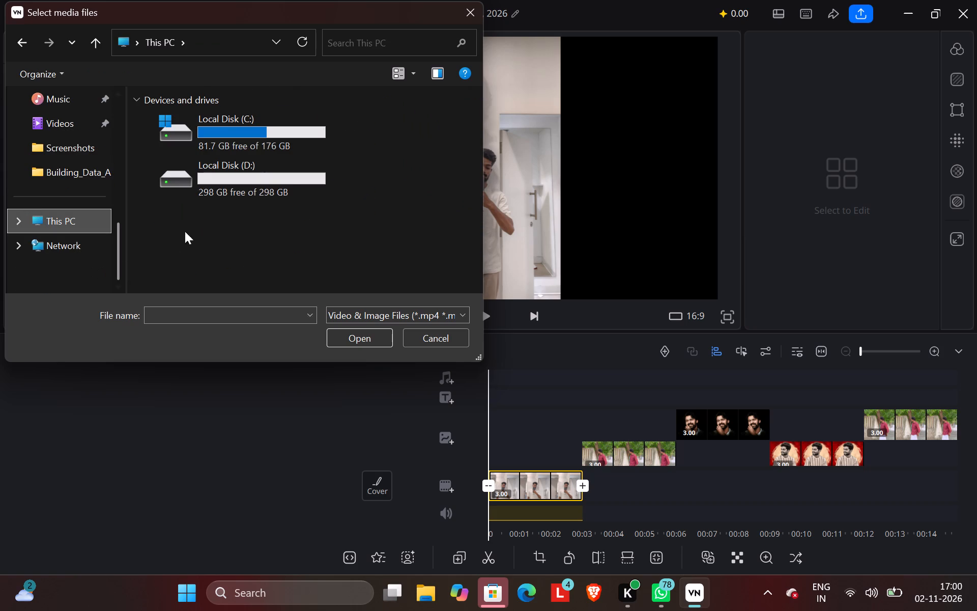
click(255, 143)
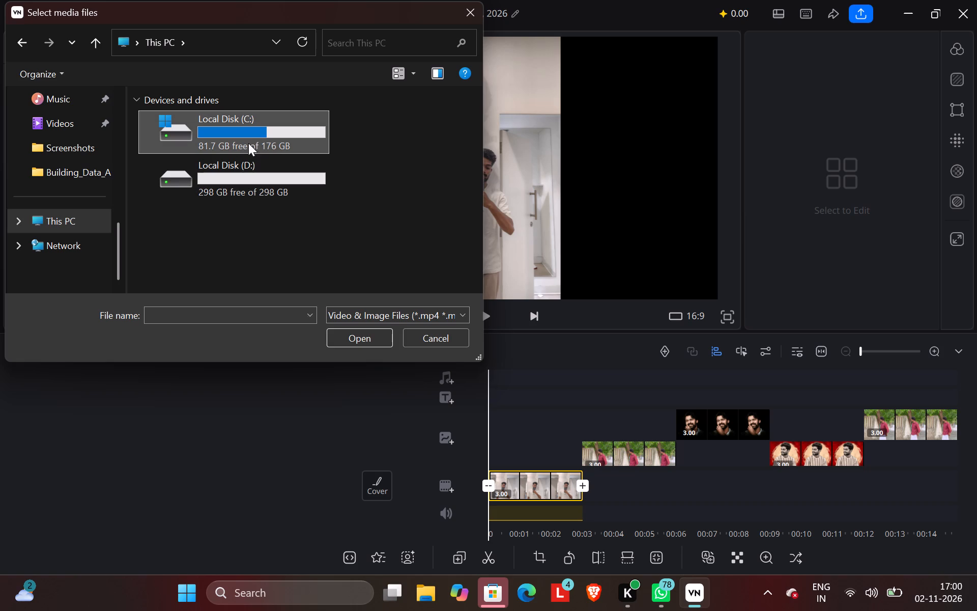
double_click(248, 141)
scroll(249, 198, down, 2)
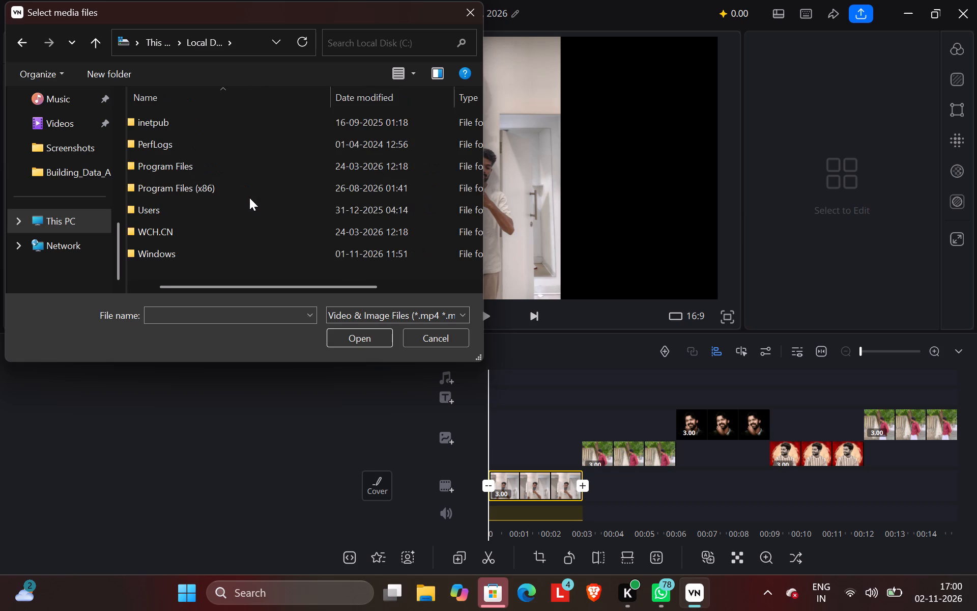
scroll(249, 198, up, 3)
scroll(249, 198, down, 2)
scroll(249, 198, up, 3)
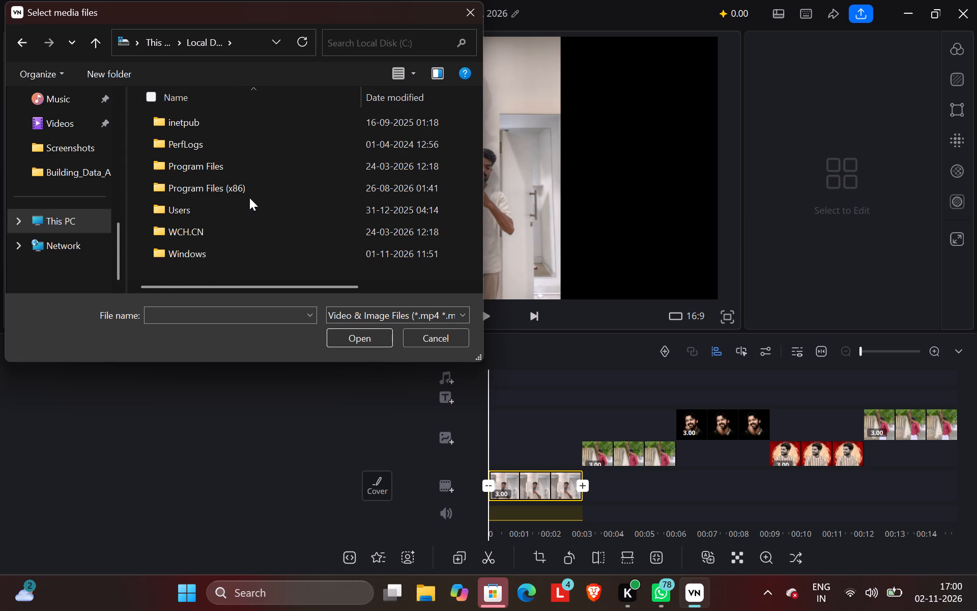
scroll(249, 198, up, 4)
scroll(249, 198, down, 11)
scroll(258, 213, up, 1)
scroll(258, 213, down, 4)
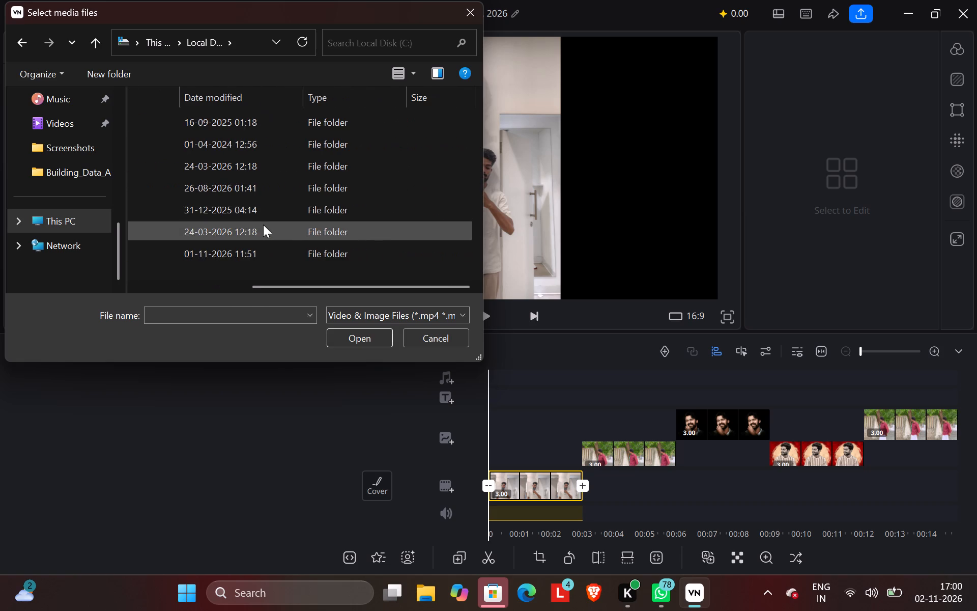
scroll(263, 225, down, 4)
scroll(266, 227, up, 16)
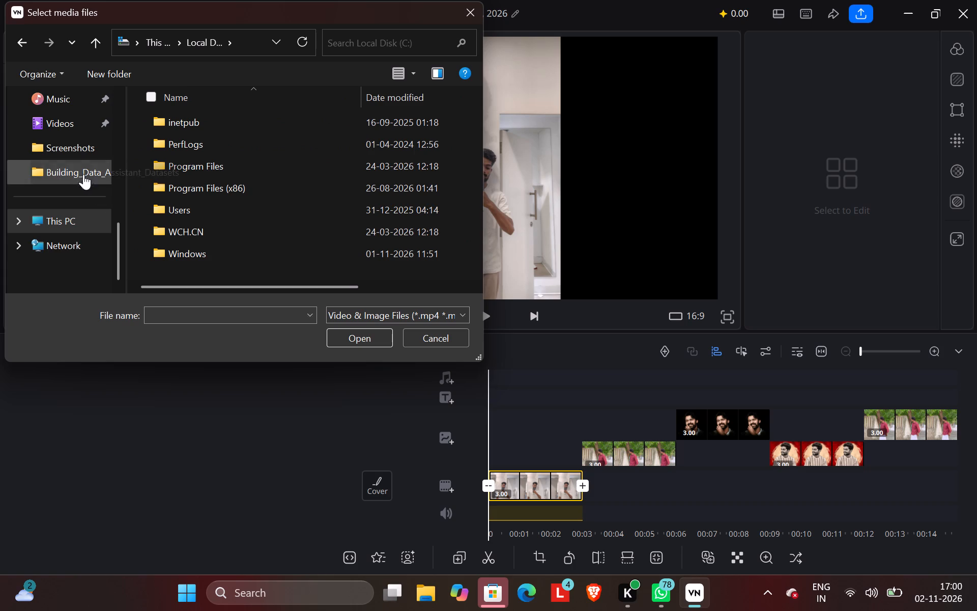
Look through the personal OneDrive folder and its Documents folder for media to import.
scroll(81, 172, up, 11)
click(89, 163)
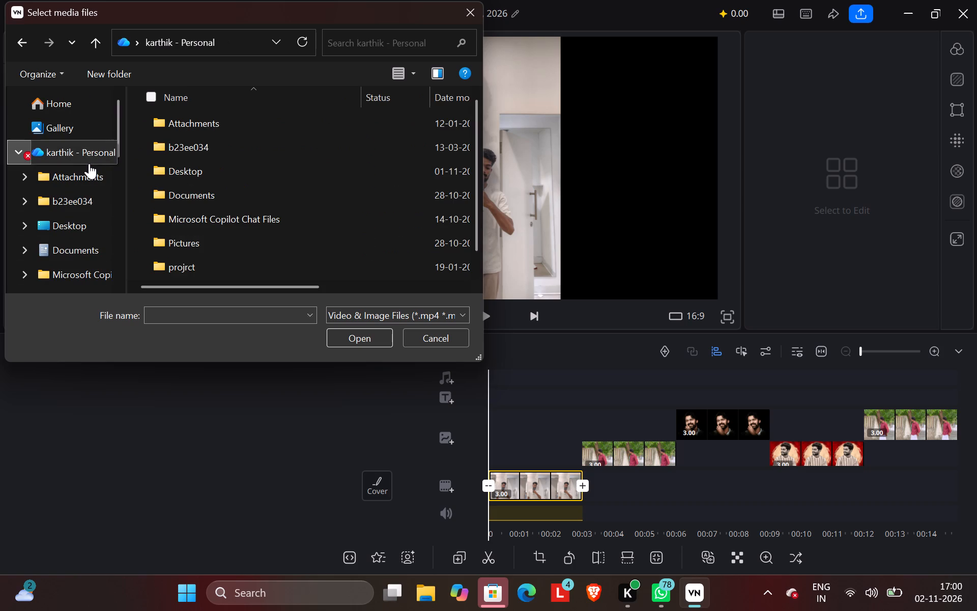
scroll(212, 206, down, 3)
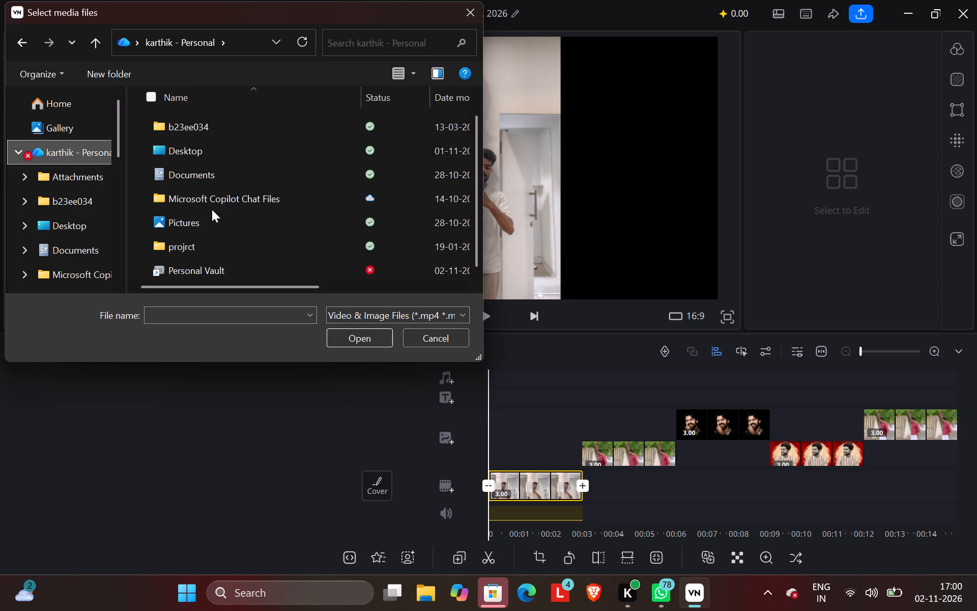
scroll(212, 209, down, 3)
scroll(203, 231, up, 5)
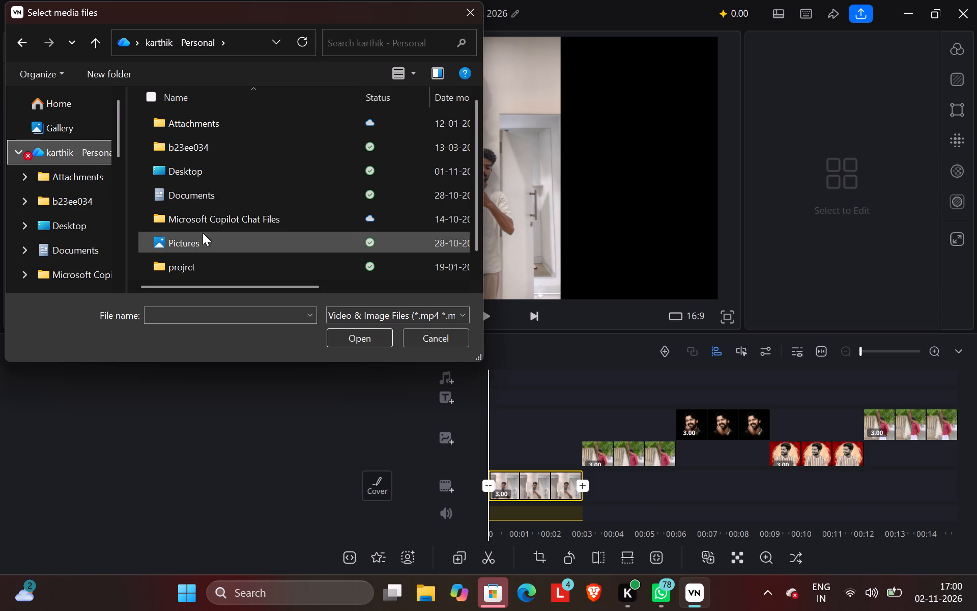
scroll(203, 233, up, 1)
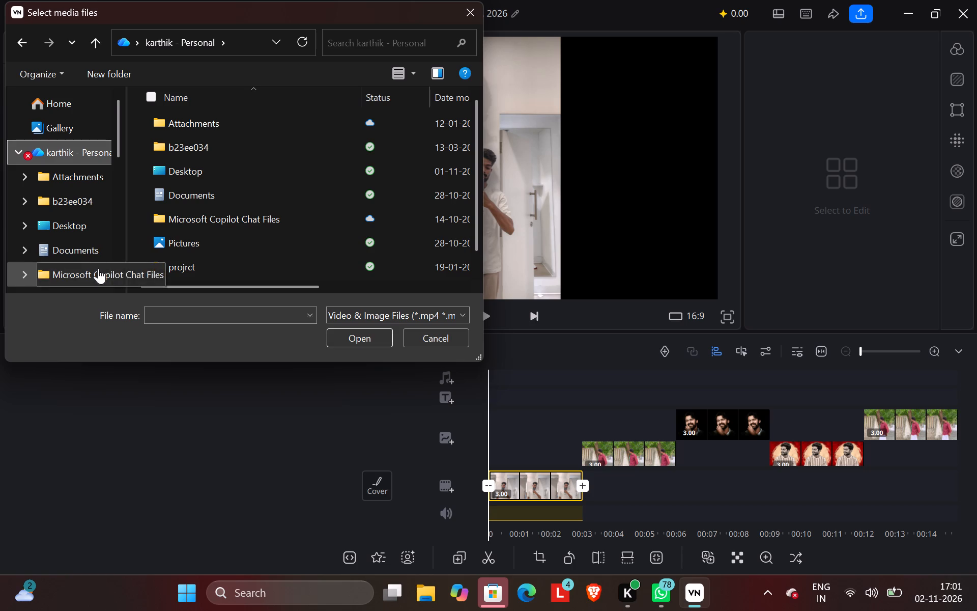
click(87, 250)
click(79, 223)
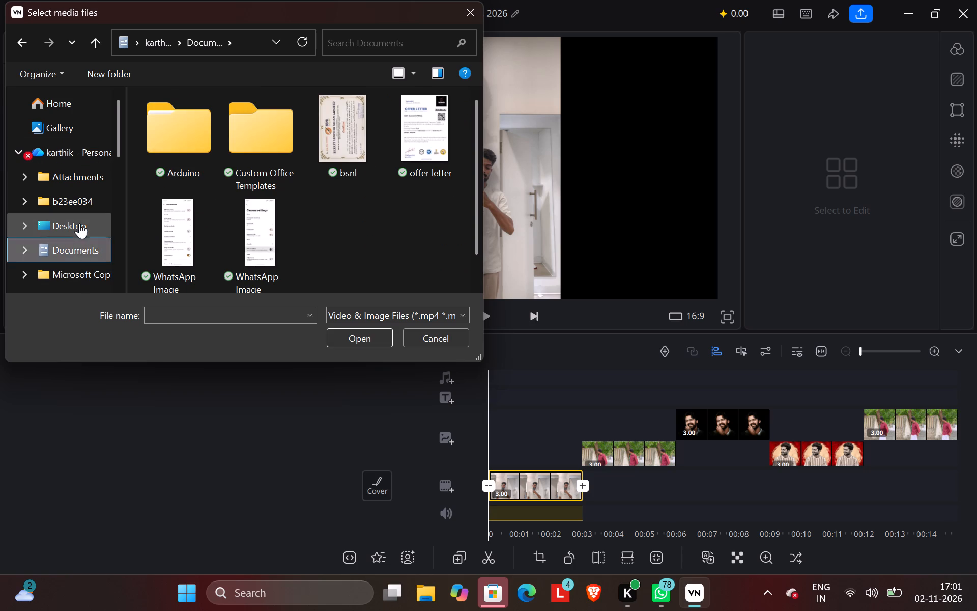
Look through the Quick access locations listed under Home.
click(70, 98)
scroll(254, 212, down, 1)
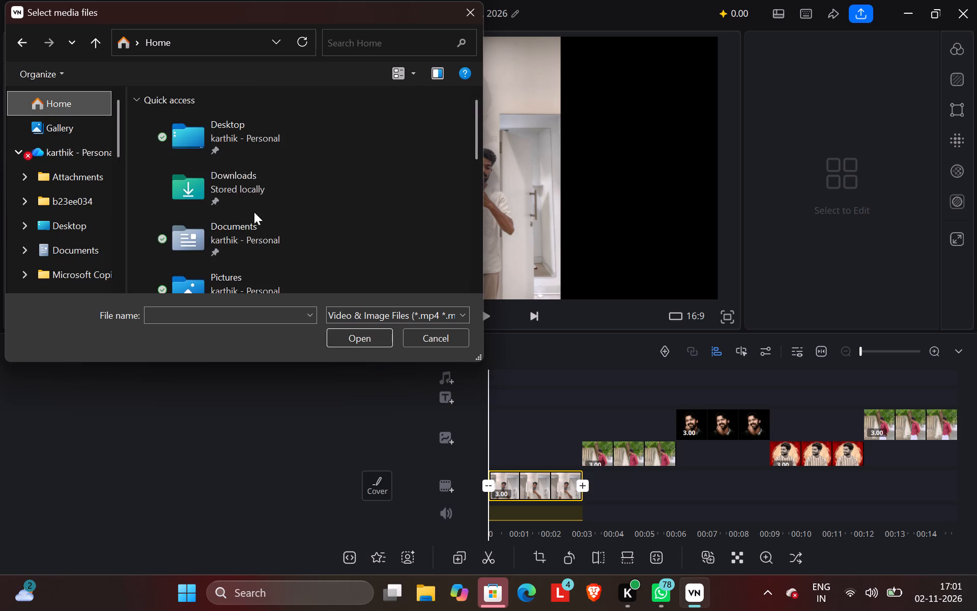
scroll(254, 212, down, 3)
scroll(250, 213, up, 4)
scroll(250, 213, down, 8)
scroll(246, 215, up, 6)
Examine the Downloads files from the newest to those of January 2026, and leave the file picker without importing.
click(243, 191)
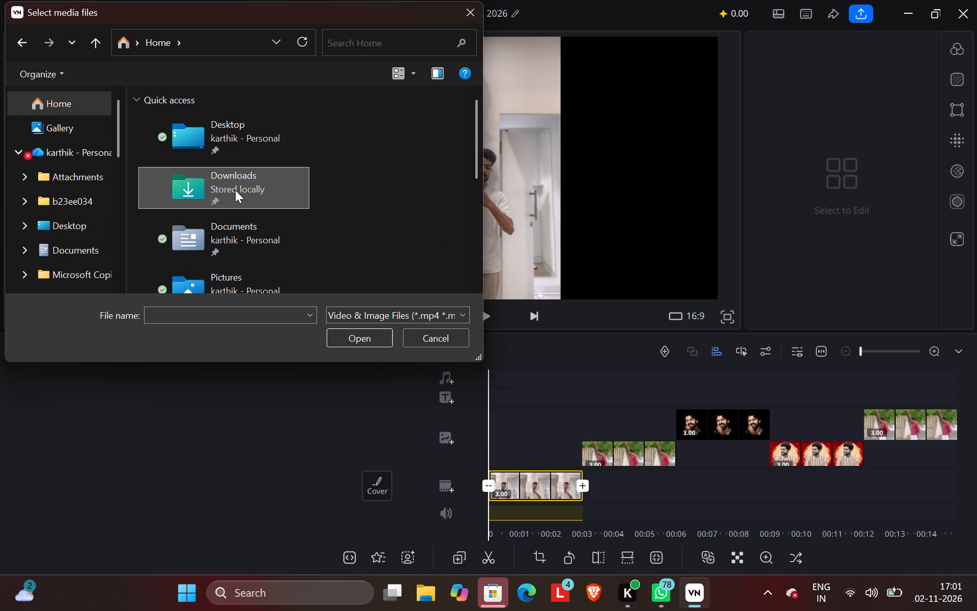
click(234, 187)
double_click(238, 187)
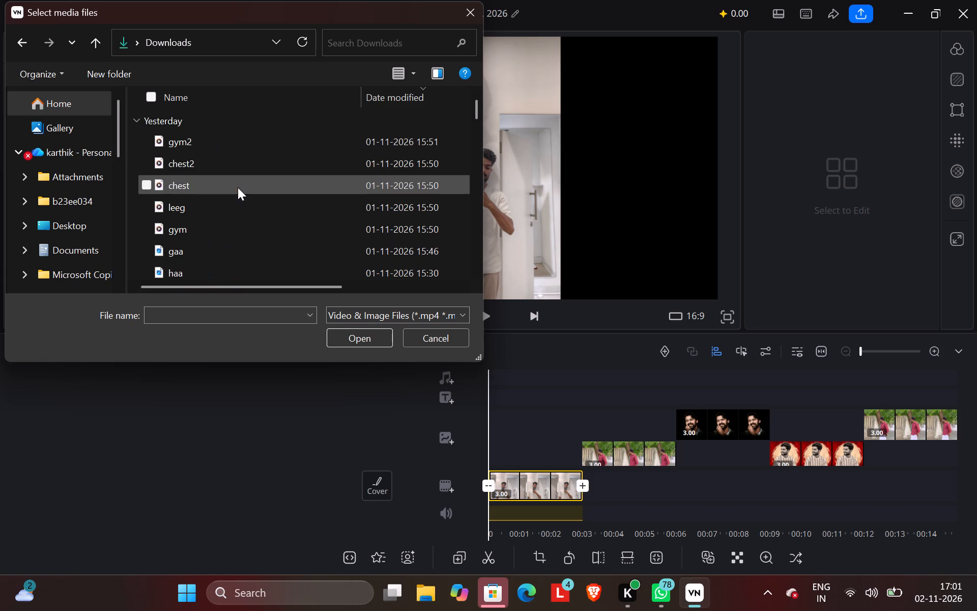
scroll(251, 205, down, 1)
scroll(251, 205, up, 4)
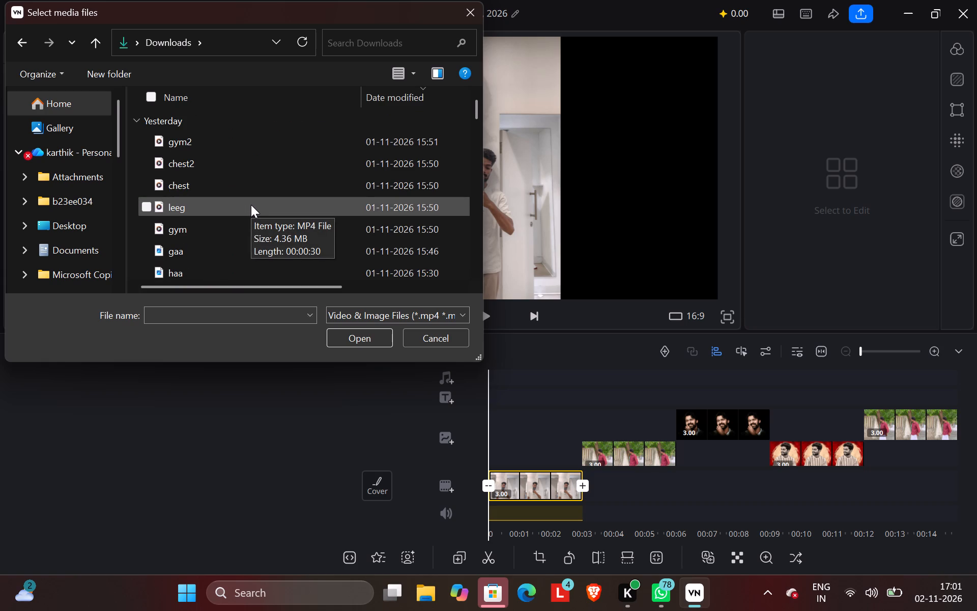
scroll(256, 206, down, 4)
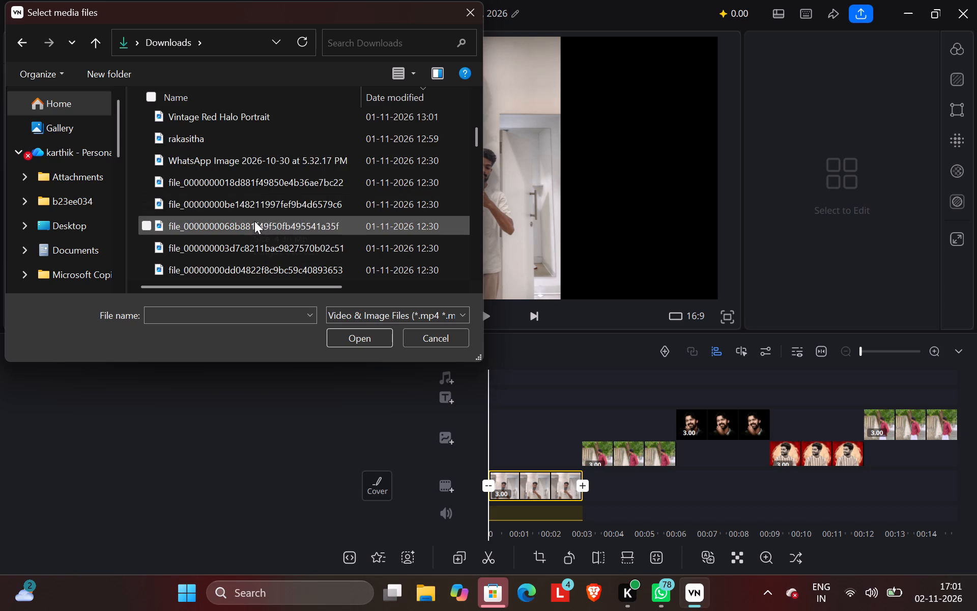
scroll(254, 221, down, 4)
scroll(254, 226, up, 2)
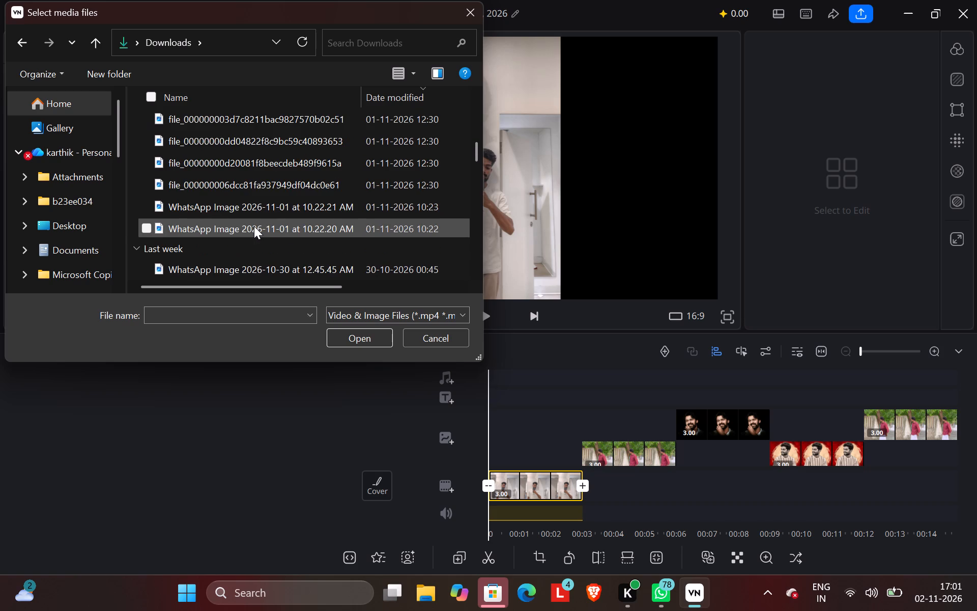
scroll(254, 226, down, 4)
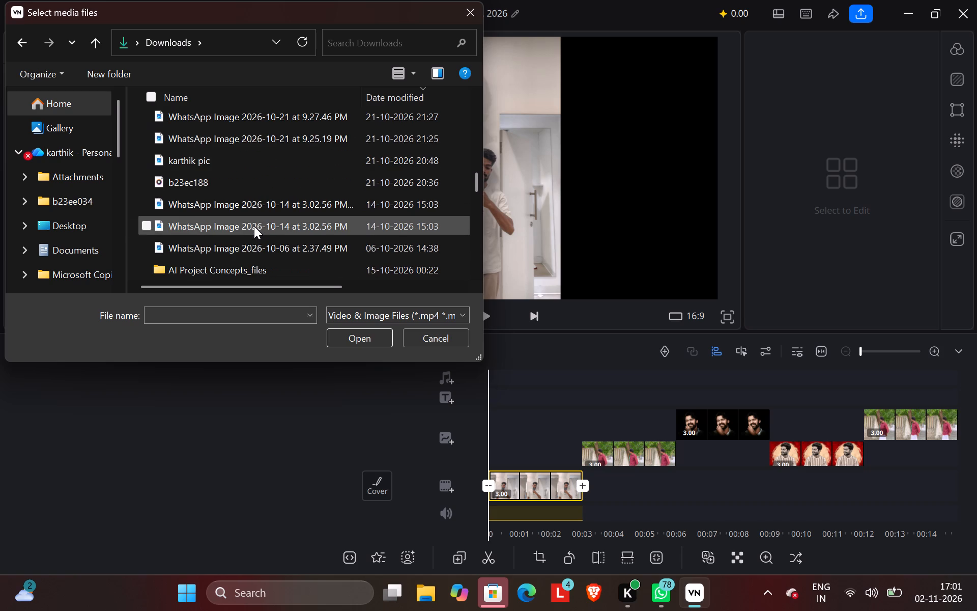
scroll(254, 226, down, 8)
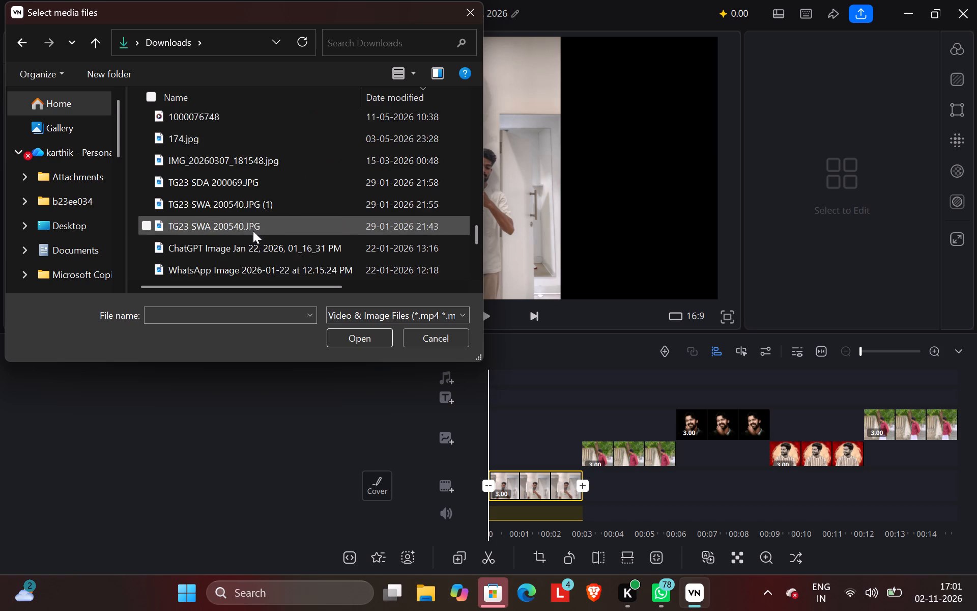
scroll(250, 236, down, 4)
scroll(250, 236, up, 6)
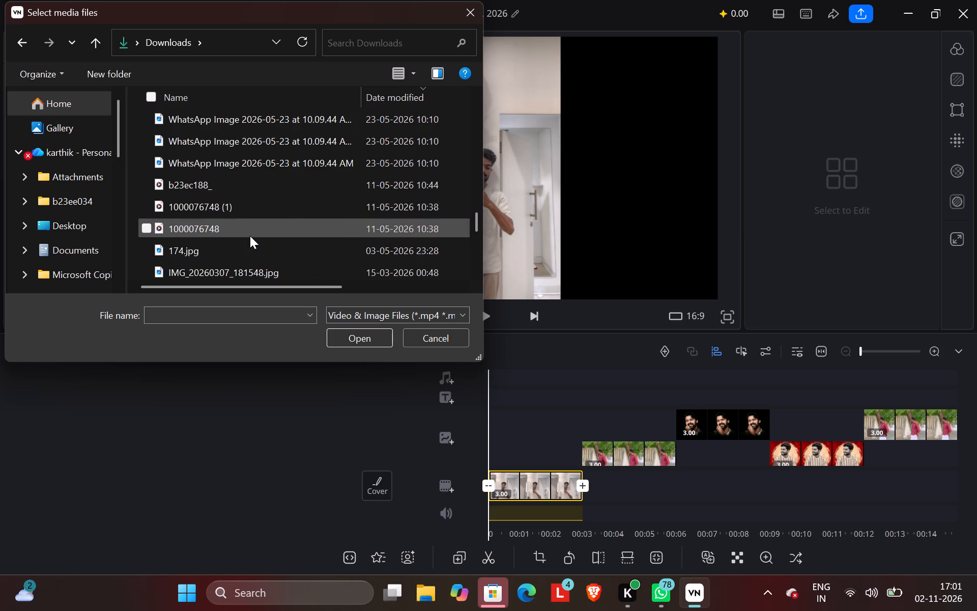
scroll(250, 236, up, 12)
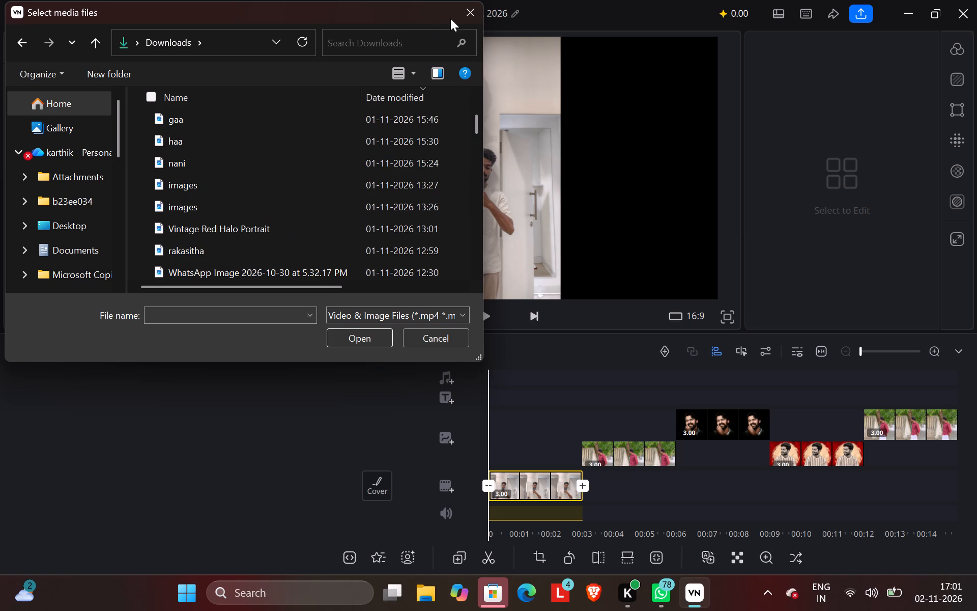
drag(473, 12, 469, 17)
click(127, 236)
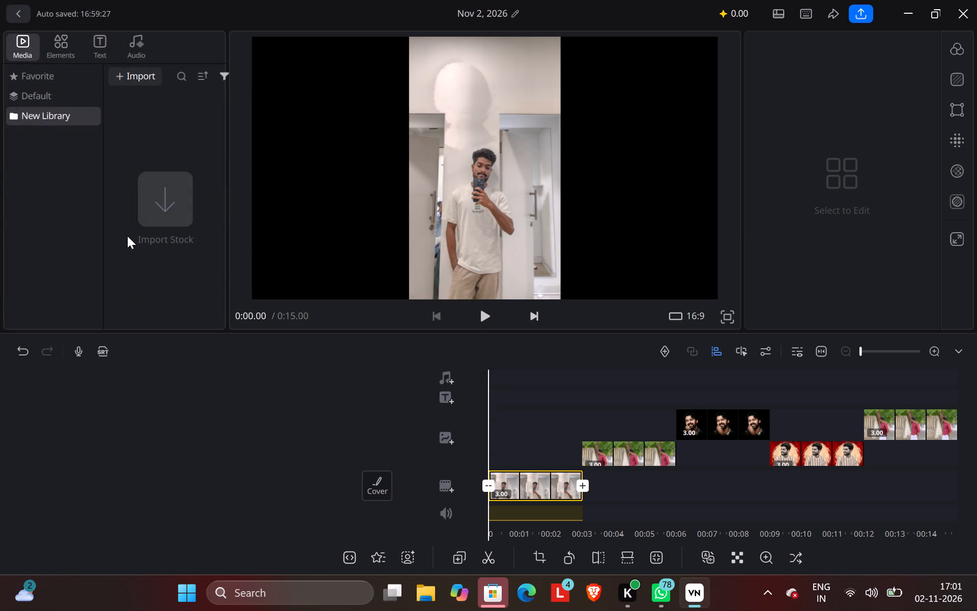
Reverse the sort order of the media in New Library.
click(134, 208)
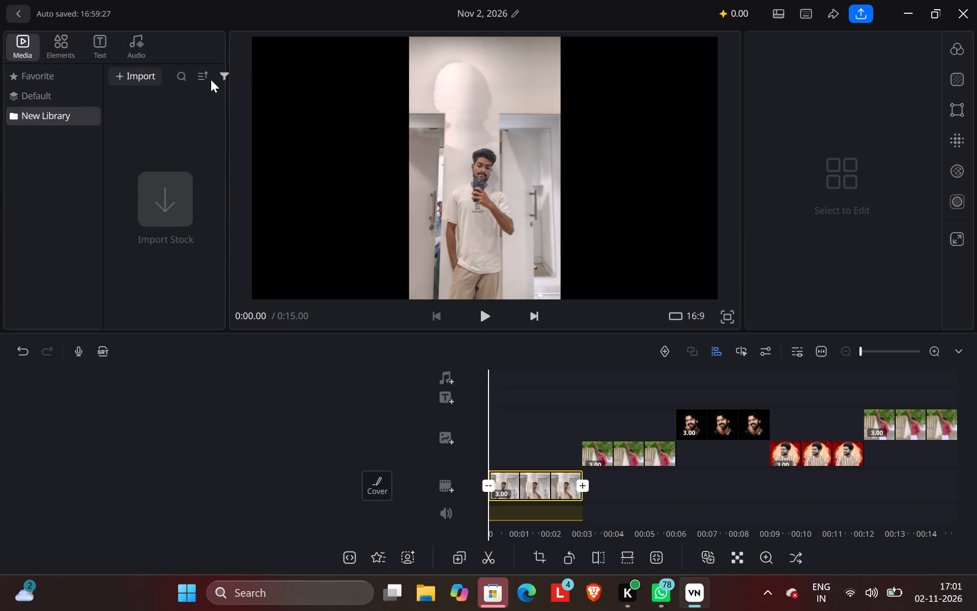
click(211, 79)
click(208, 73)
Add the Alaakaa Loova track from My Effect to the audio track at the start of the timeline.
click(131, 55)
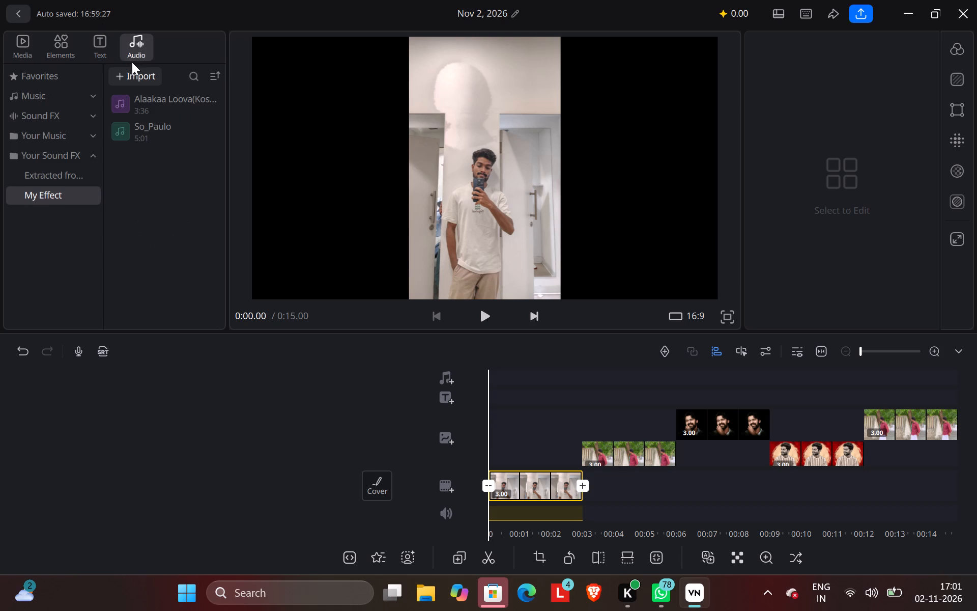
click(138, 104)
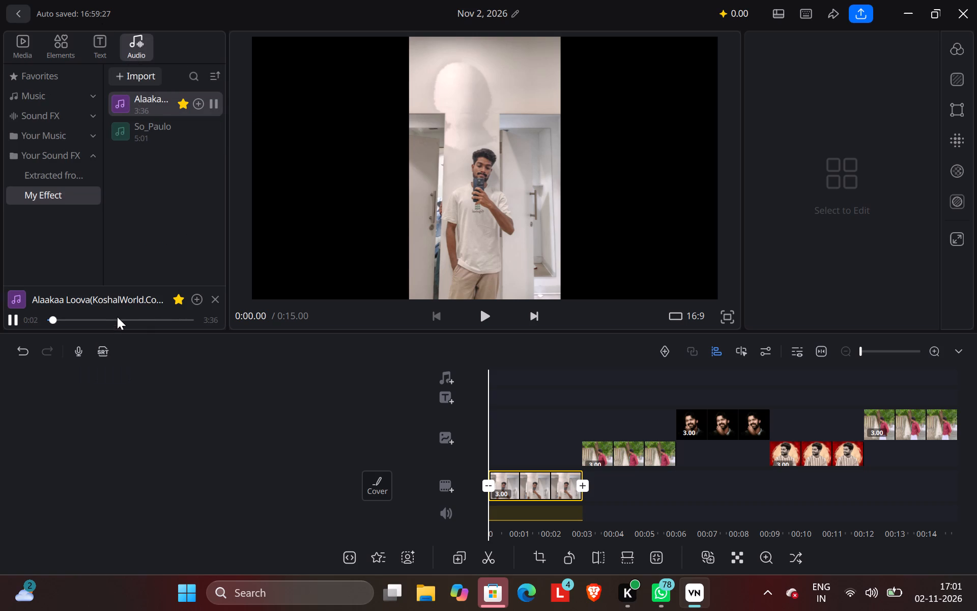
click(192, 302)
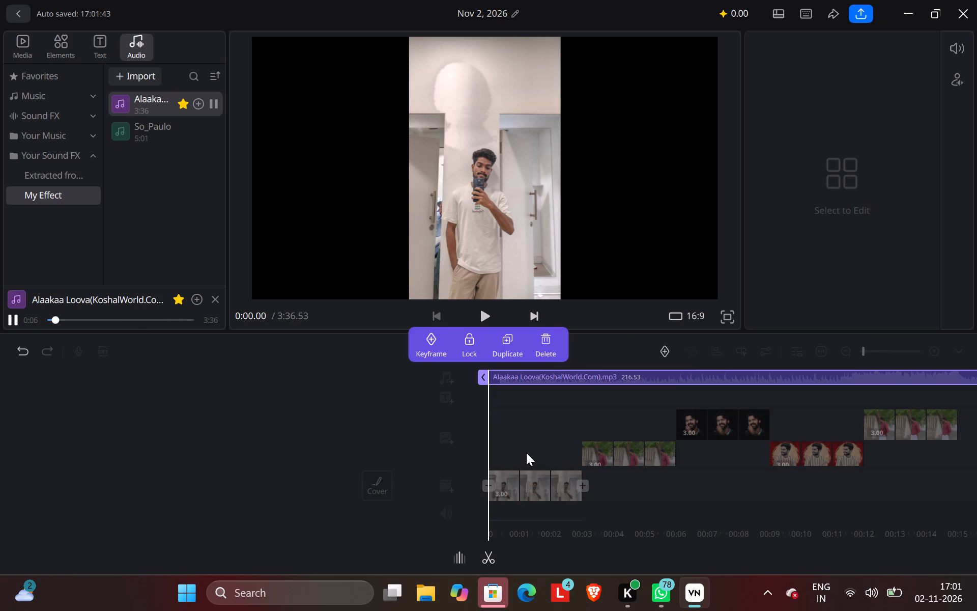
drag(526, 453, 606, 426)
drag(532, 373, 516, 375)
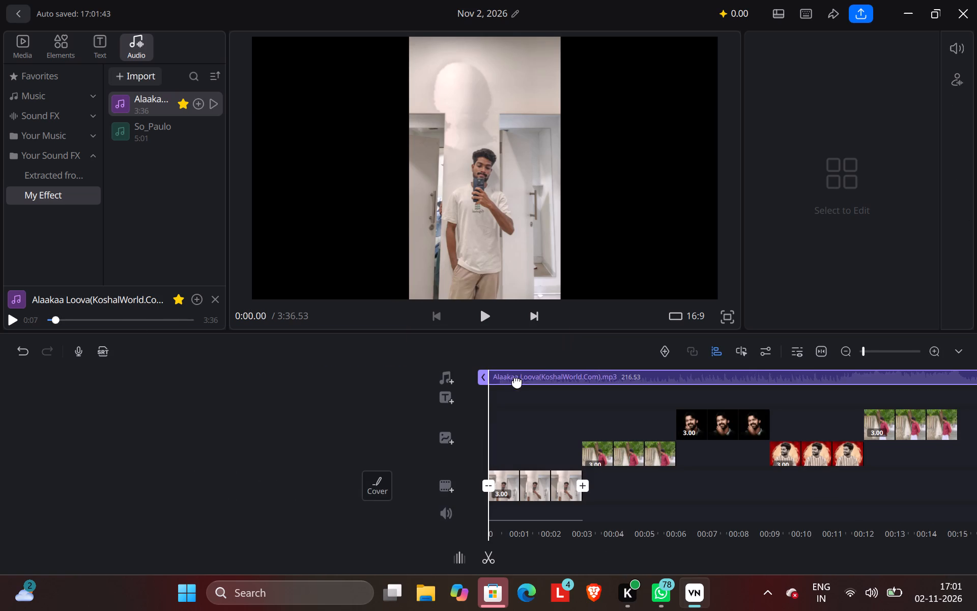
Split the Alaakaa Loova audio clip at about 0:40.34 and delete the portion before the cut.
drag(522, 432, 154, 509)
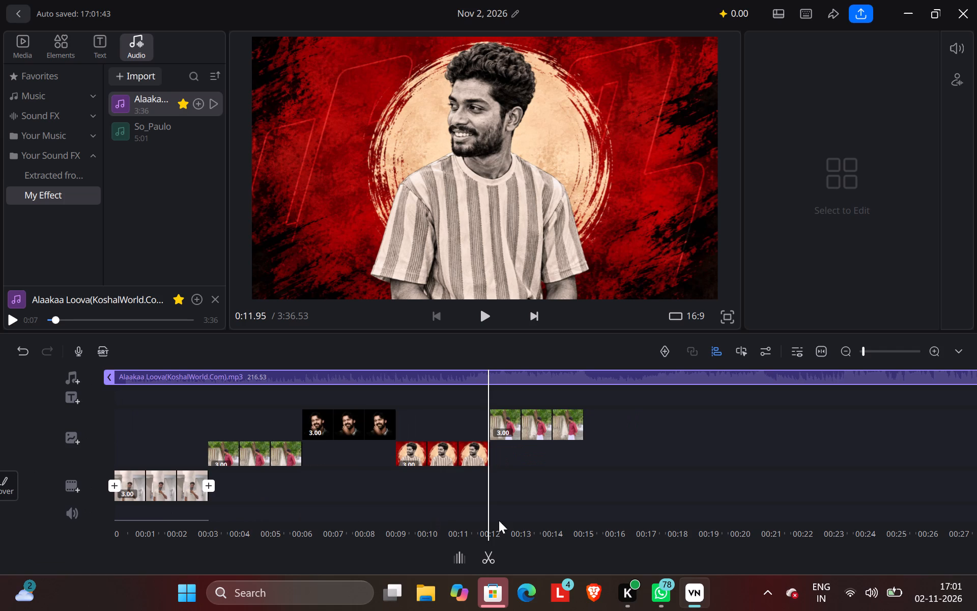
click(477, 382)
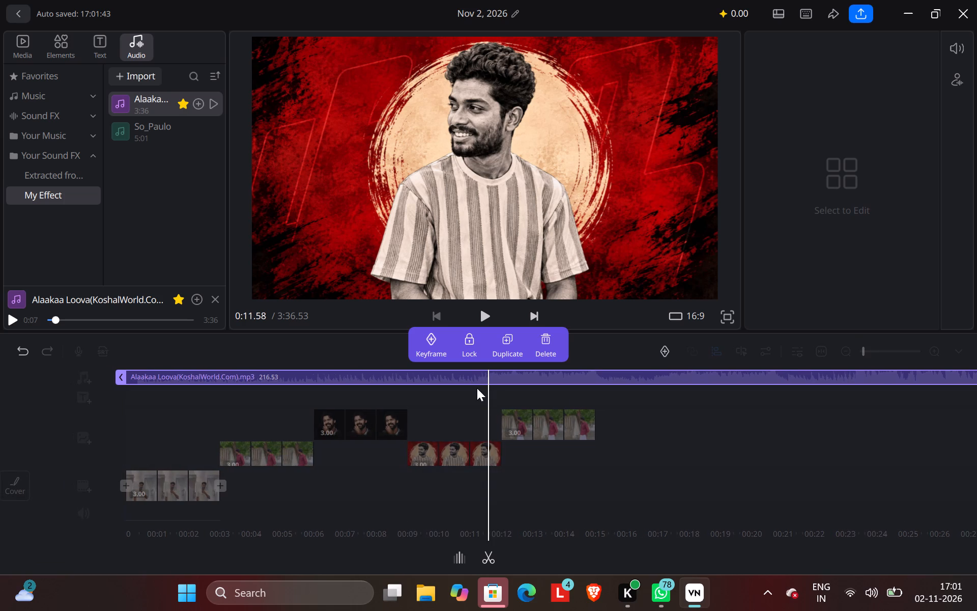
drag(591, 486, 171, 575)
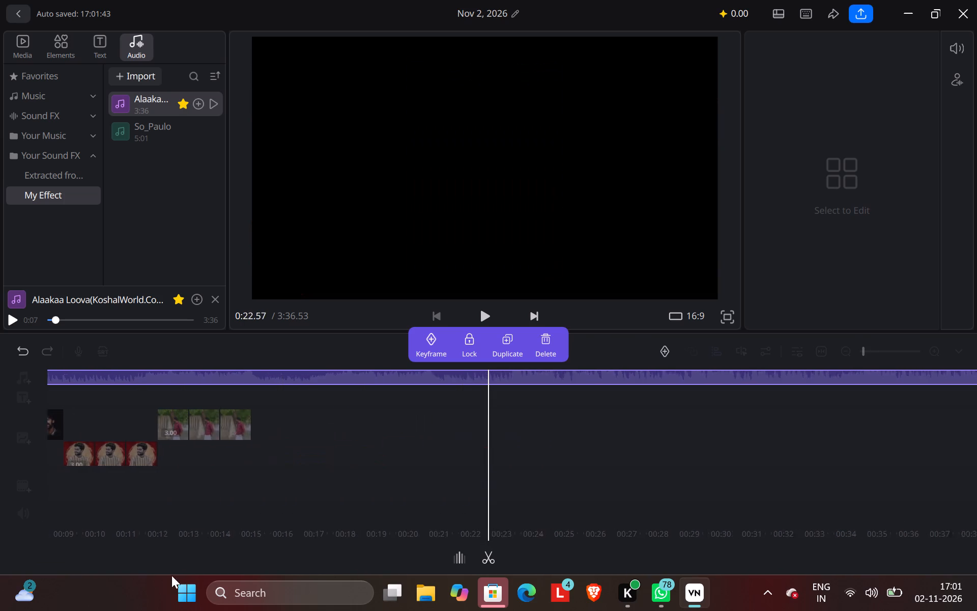
drag(171, 575, 155, 577)
drag(734, 470, 271, 547)
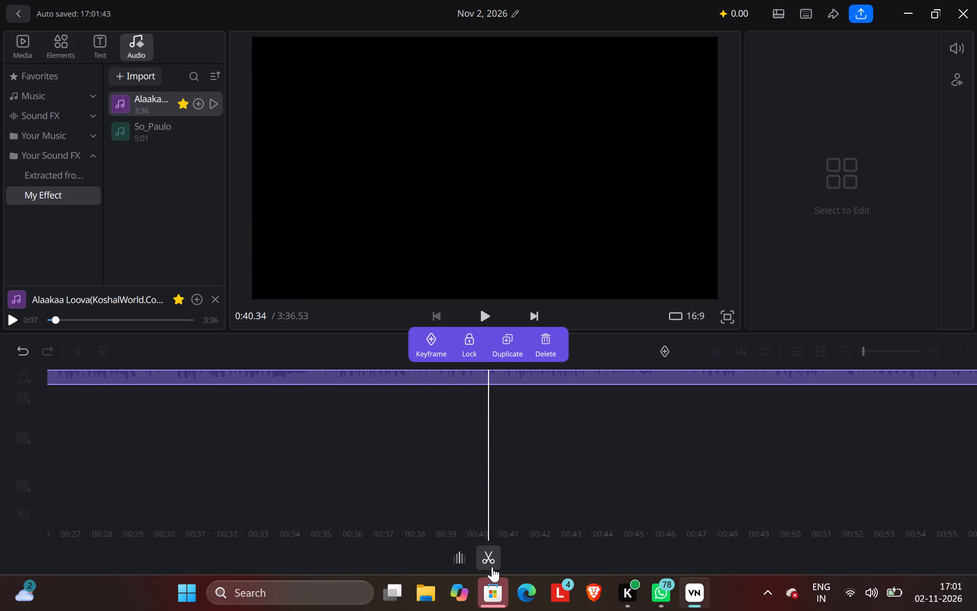
click(492, 567)
click(549, 343)
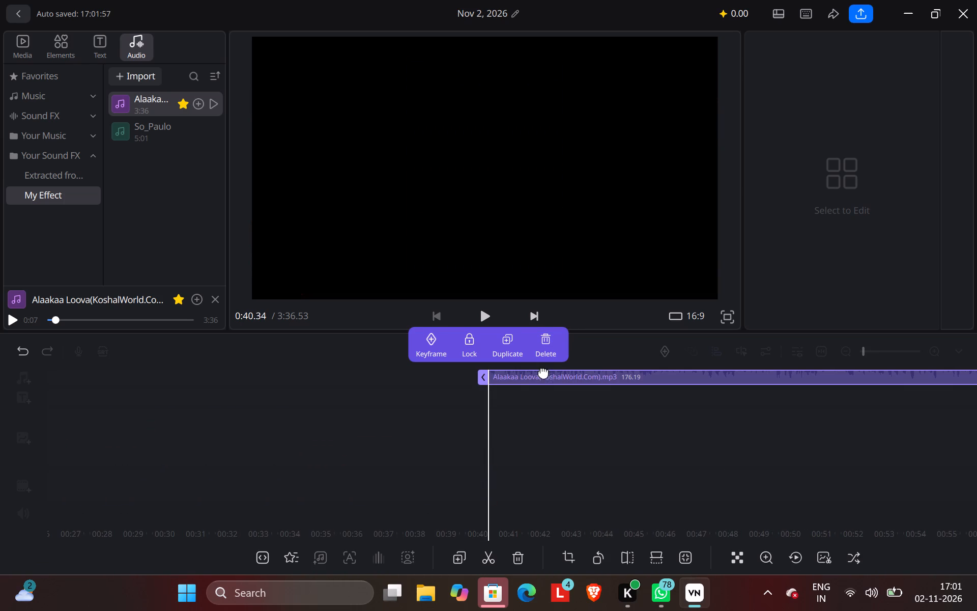
Move the remaining Alaakaa Loova audio clip back to the start of the timeline.
click(492, 322)
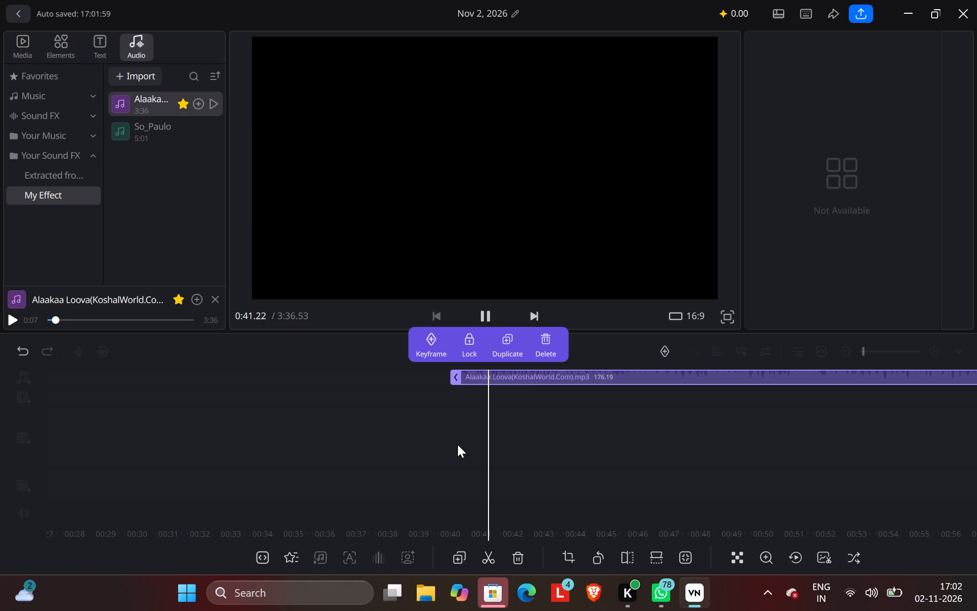
drag(456, 446, 473, 460)
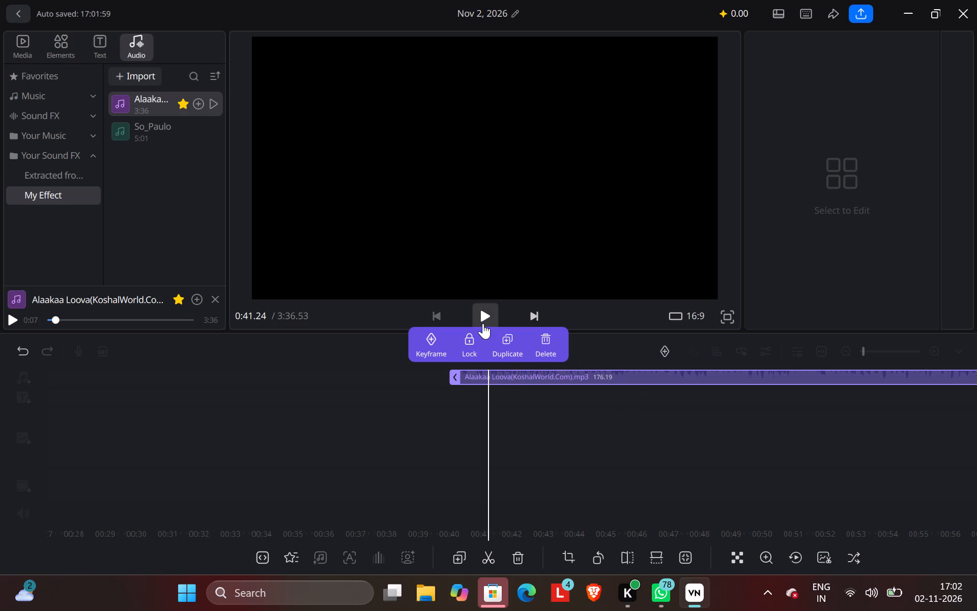
click(484, 320)
drag(667, 377, 332, 419)
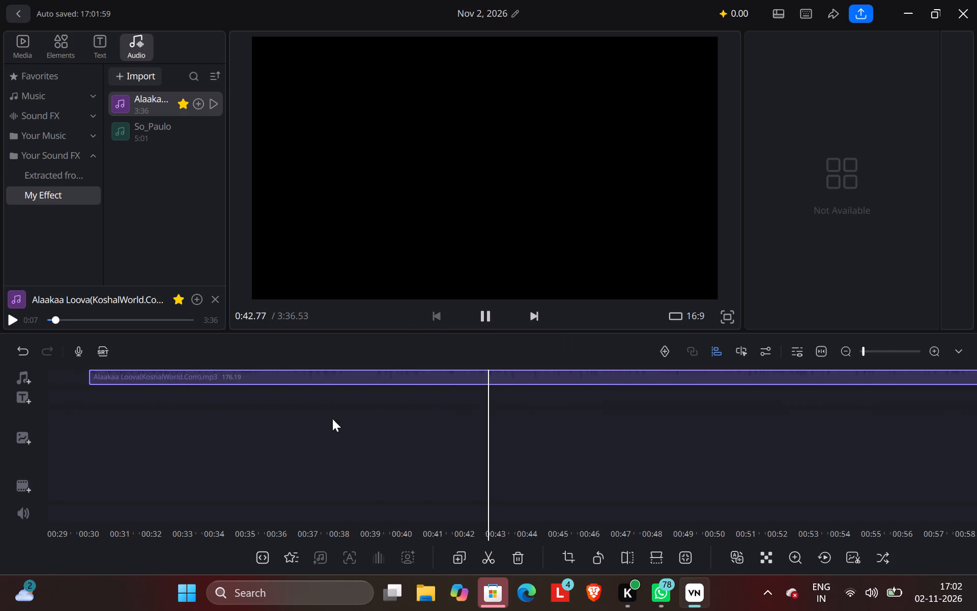
drag(332, 419, 267, 424)
drag(239, 449, 673, 496)
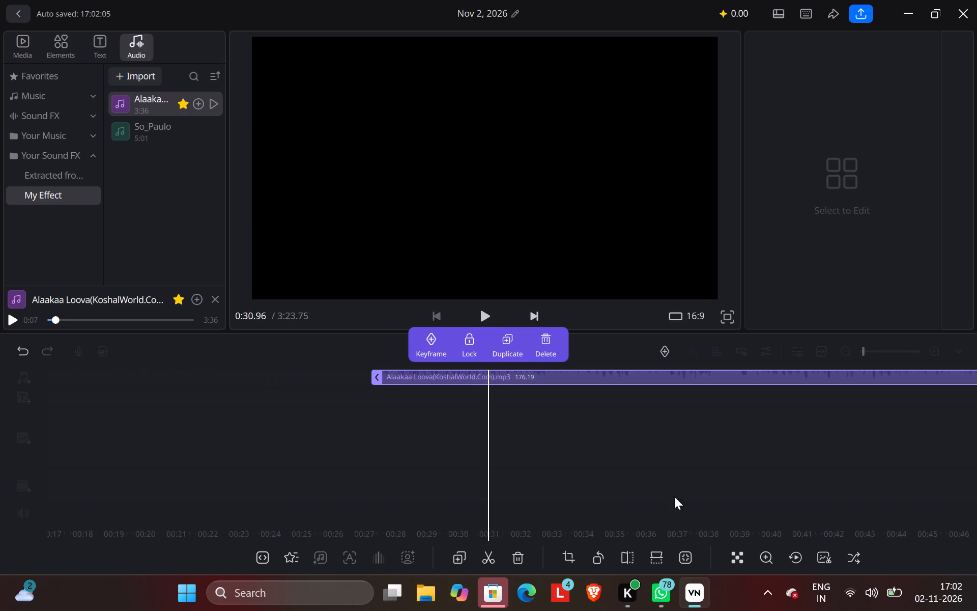
drag(648, 379, 310, 456)
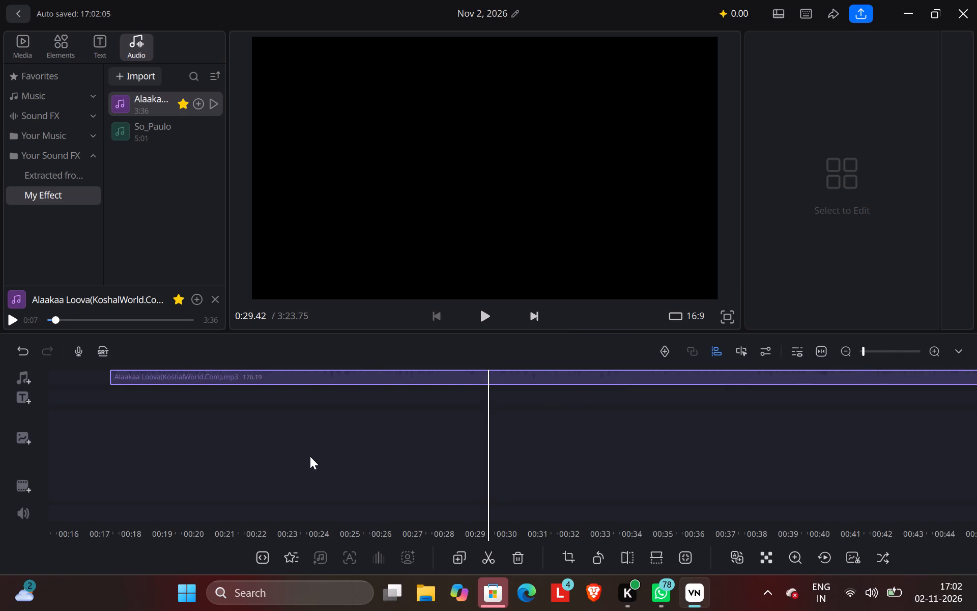
drag(310, 456, 137, 495)
drag(311, 495, 781, 504)
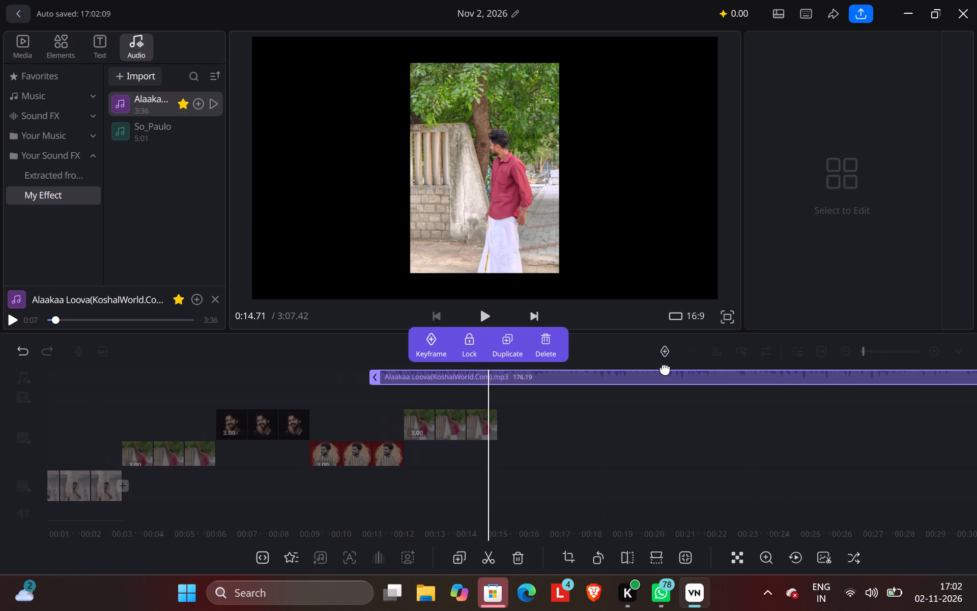
drag(664, 377, 302, 441)
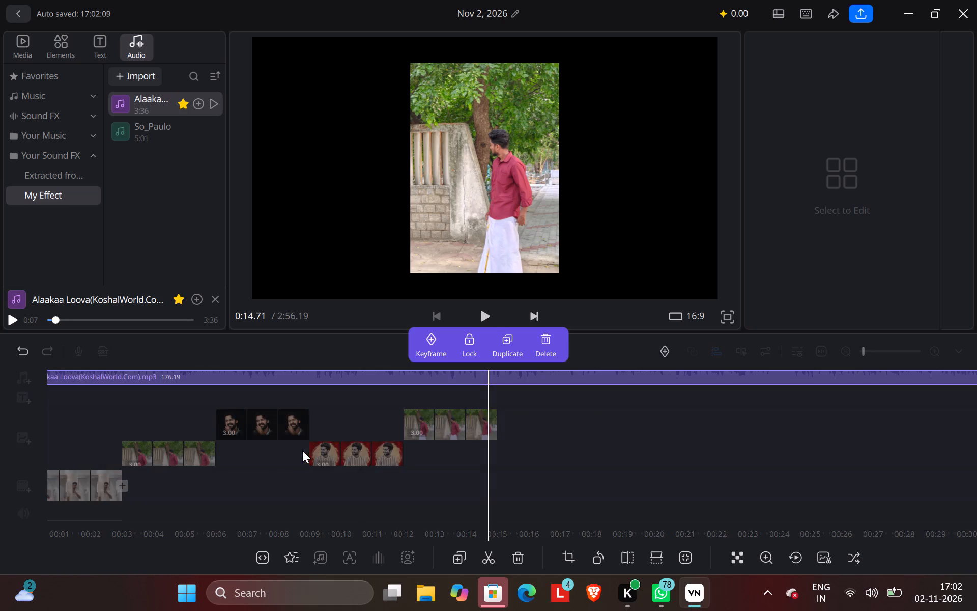
Play back the image sequence with the repositioned audio, from about 0:05.98 and again from near the start.
drag(272, 475, 558, 488)
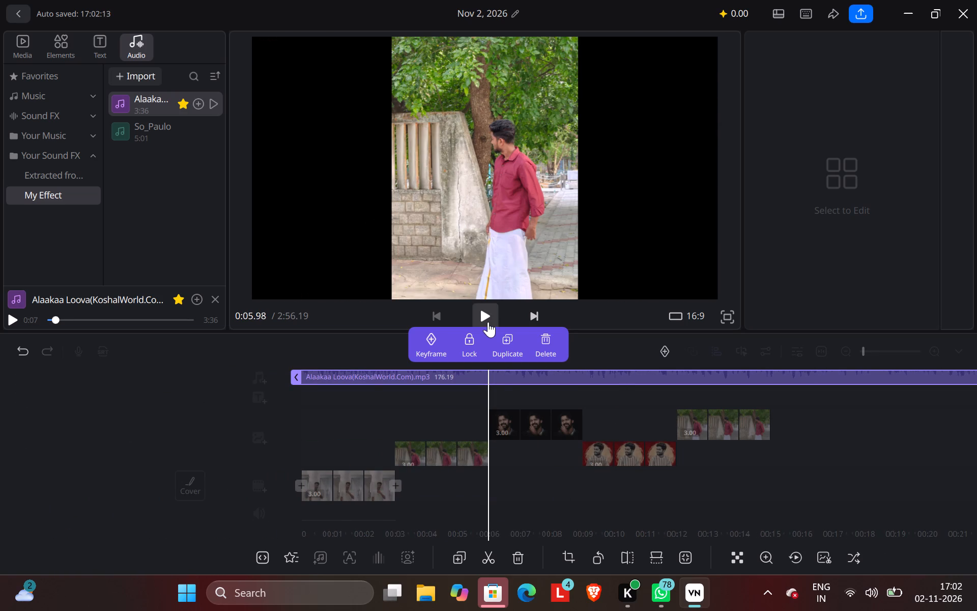
click(488, 322)
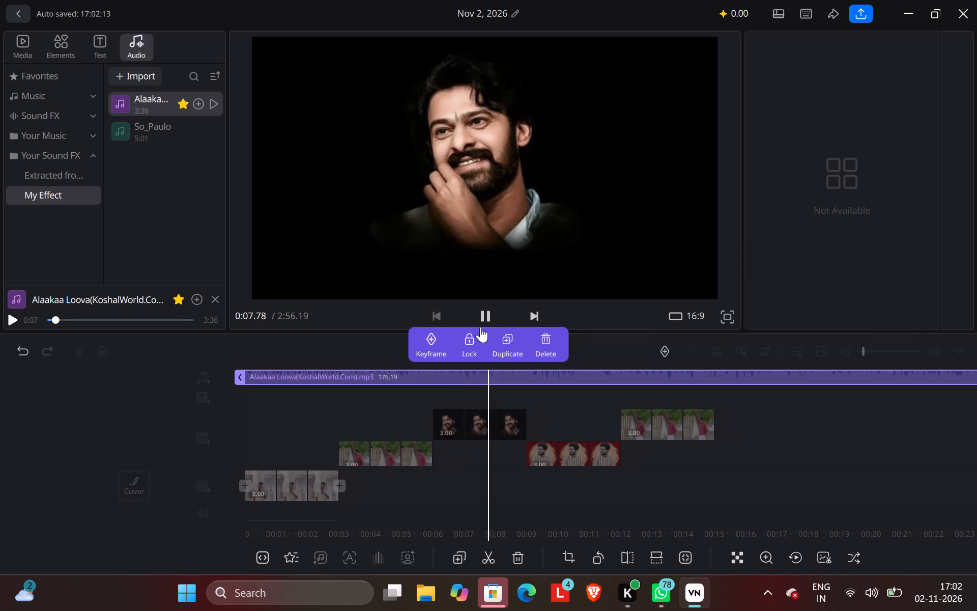
drag(352, 496, 354, 496)
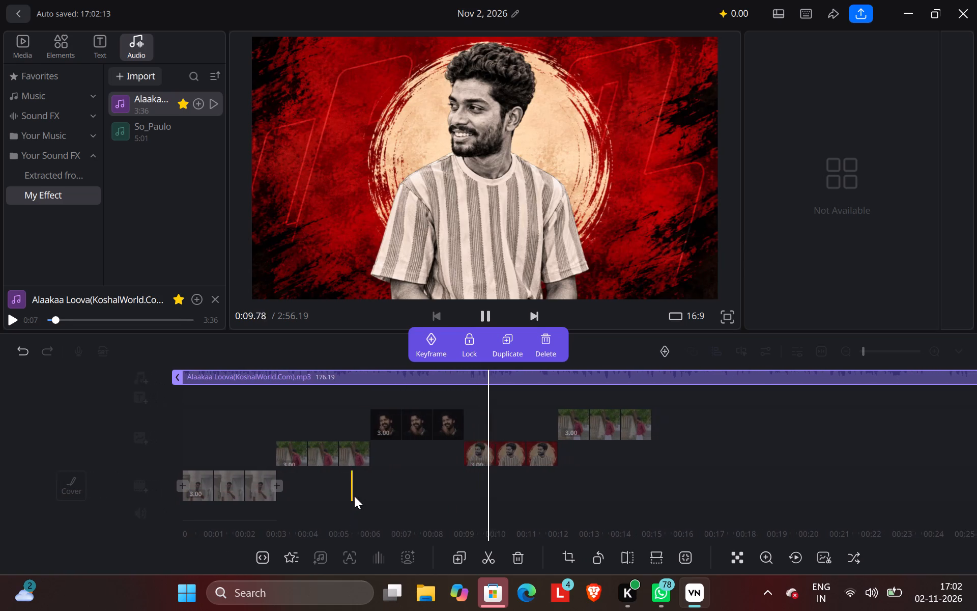
drag(354, 496, 976, 428)
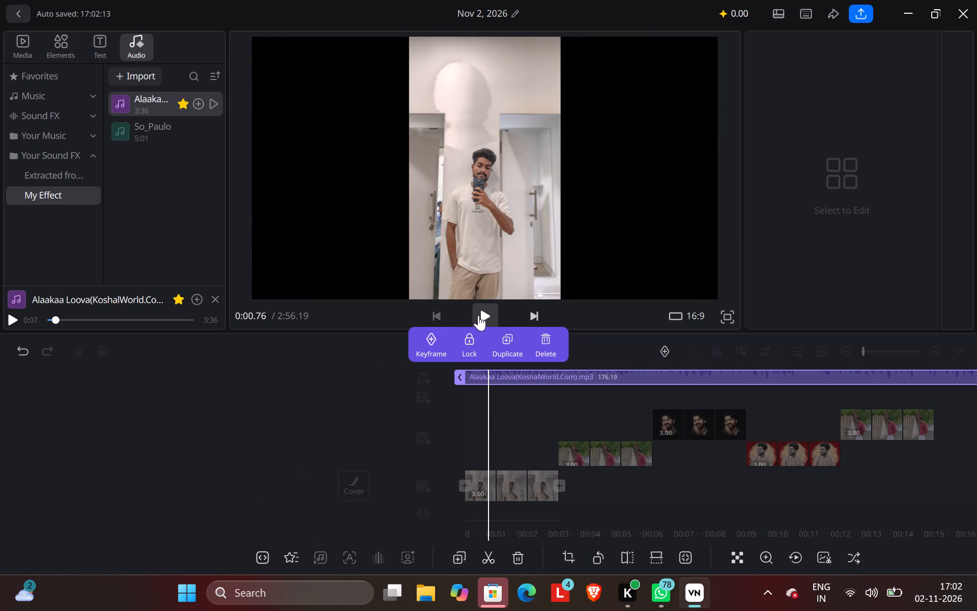
click(478, 315)
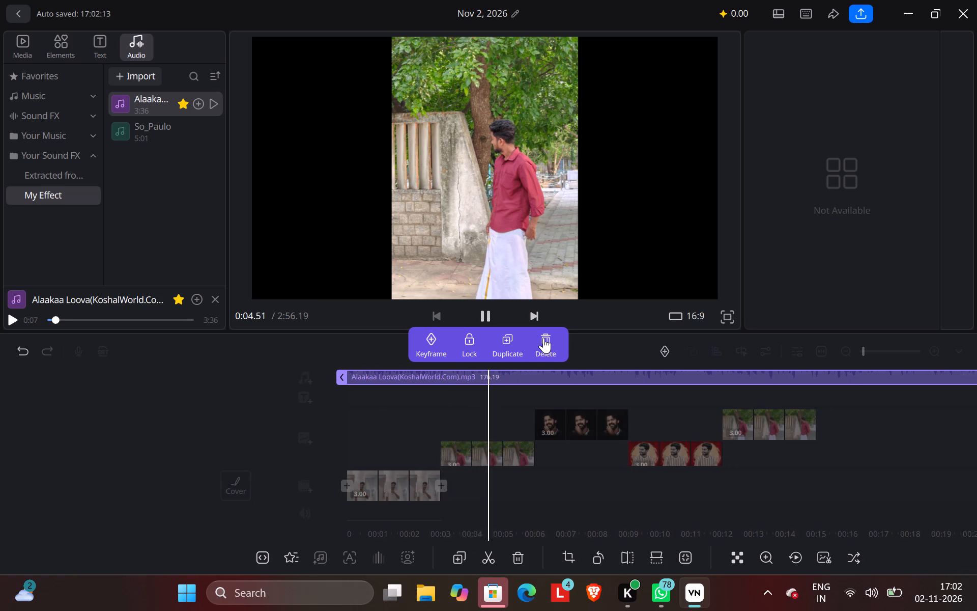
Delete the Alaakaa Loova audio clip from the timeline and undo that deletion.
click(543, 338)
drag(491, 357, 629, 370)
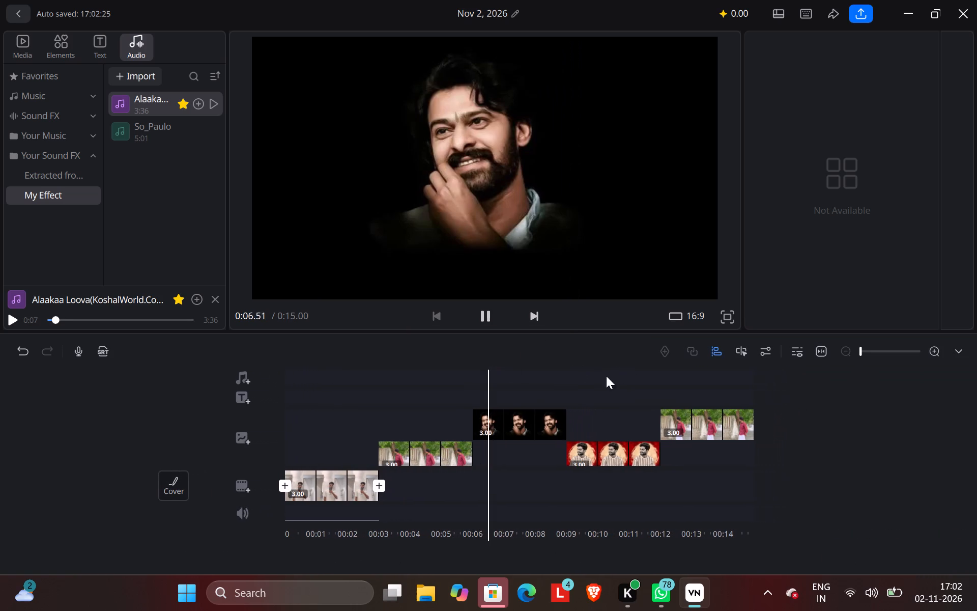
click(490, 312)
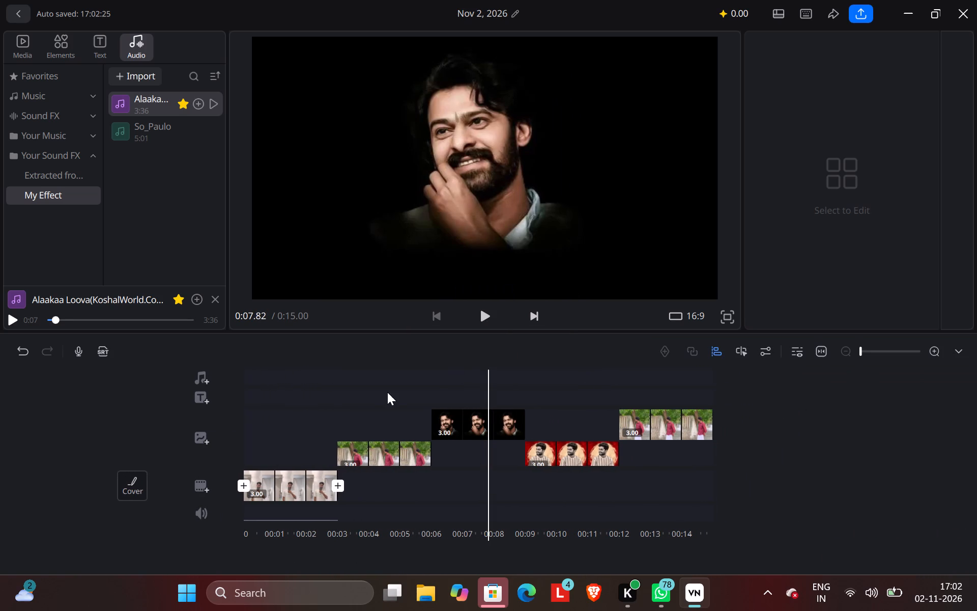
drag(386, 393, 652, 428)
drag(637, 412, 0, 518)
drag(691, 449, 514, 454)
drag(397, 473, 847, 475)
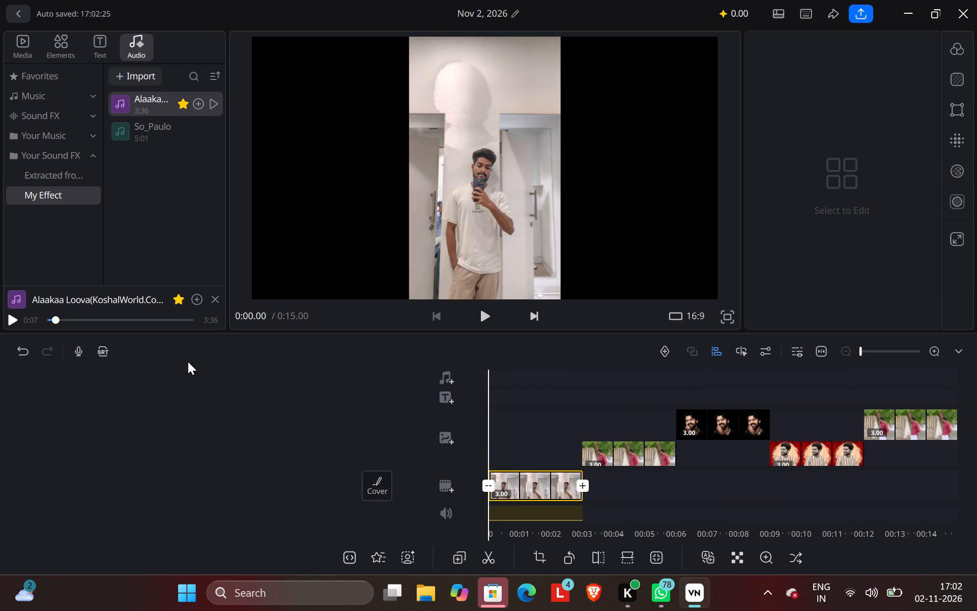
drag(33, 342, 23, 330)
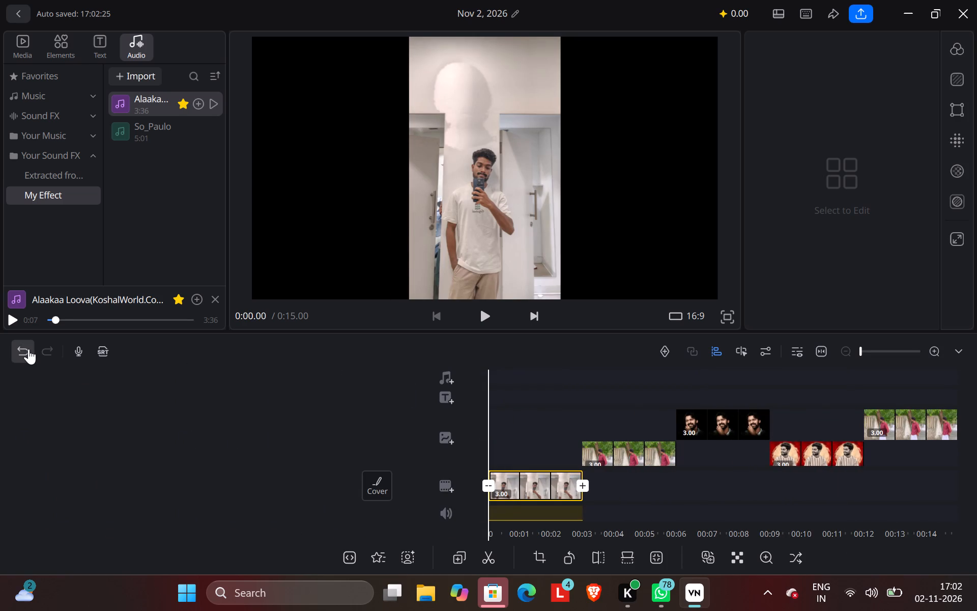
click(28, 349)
Play back the whole image sequence from the start with the restored audio.
click(484, 318)
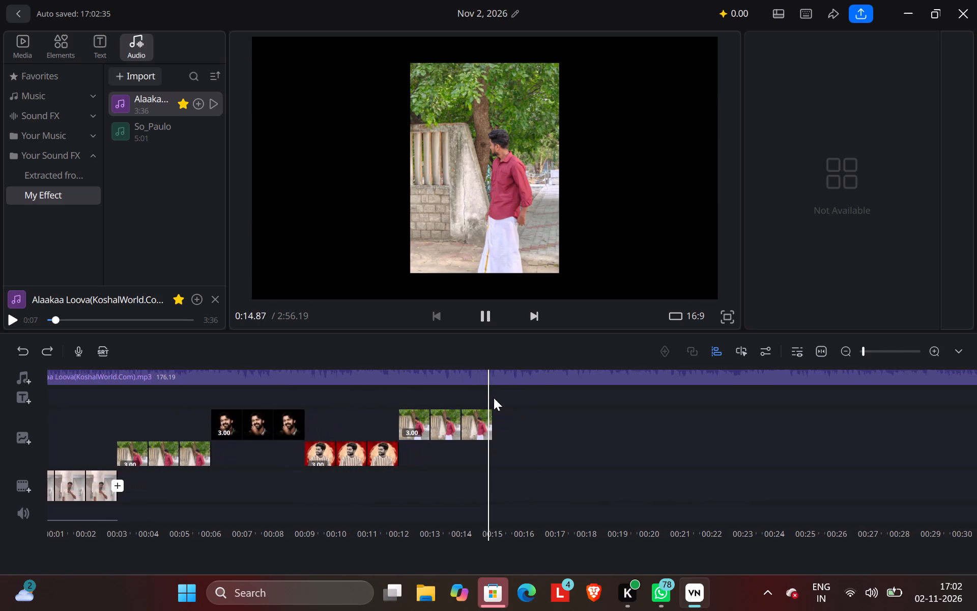
drag(494, 398, 976, 433)
click(477, 321)
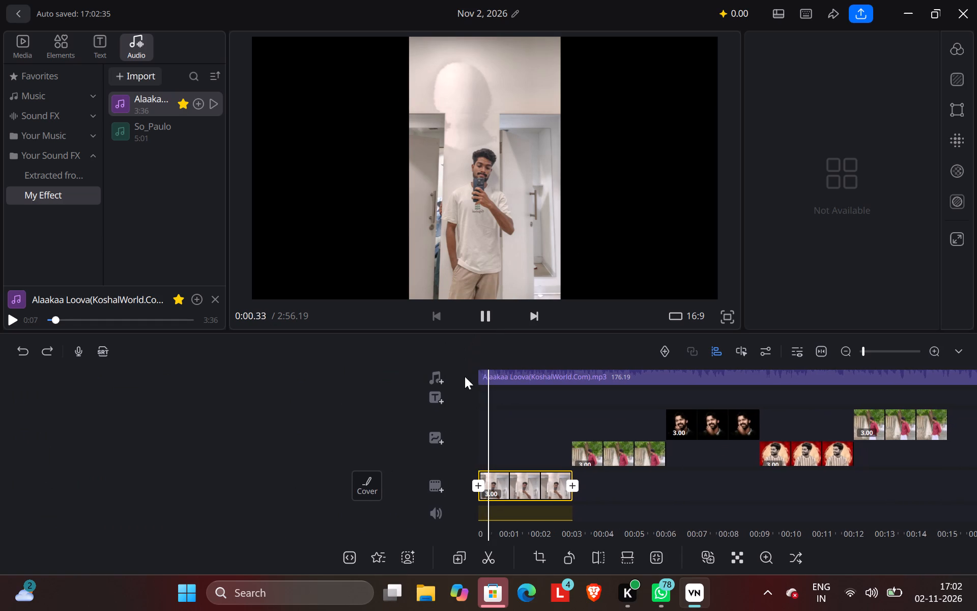
Split the Alaakaa Loova audio clip at about 0:17.93 and delete the portion before the cut.
drag(631, 403, 238, 478)
drag(538, 477, 470, 477)
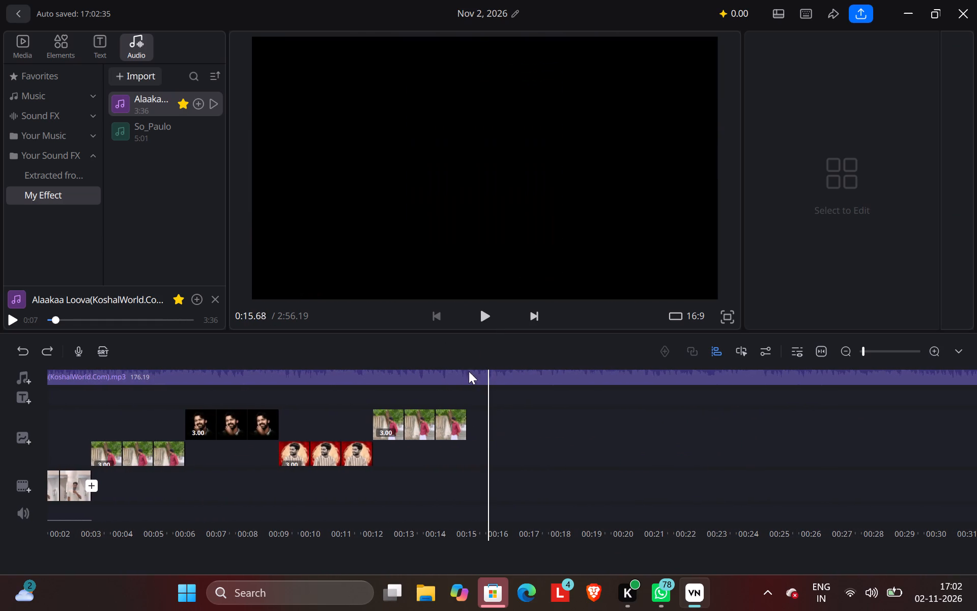
click(487, 325)
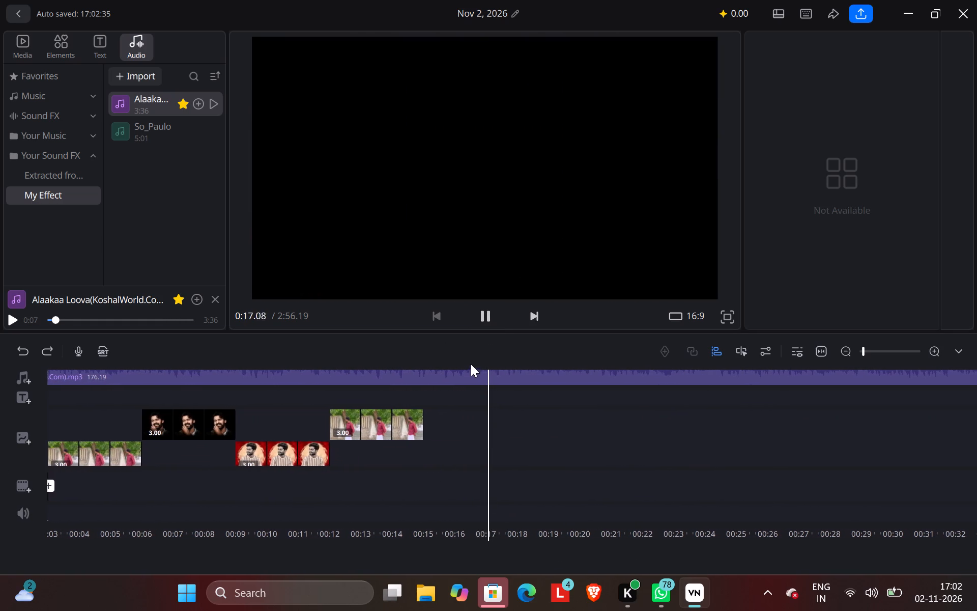
click(475, 369)
click(478, 375)
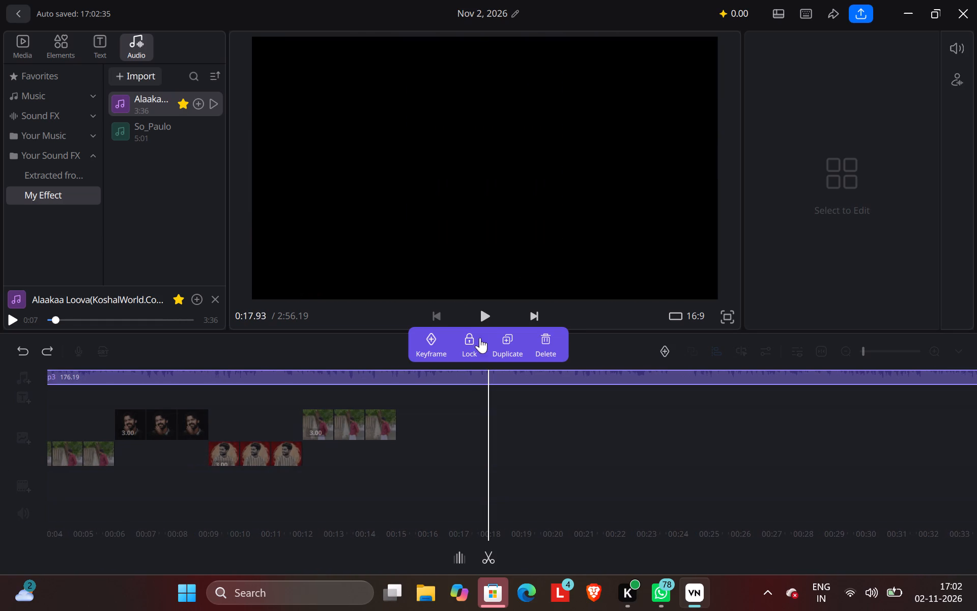
click(490, 560)
click(552, 353)
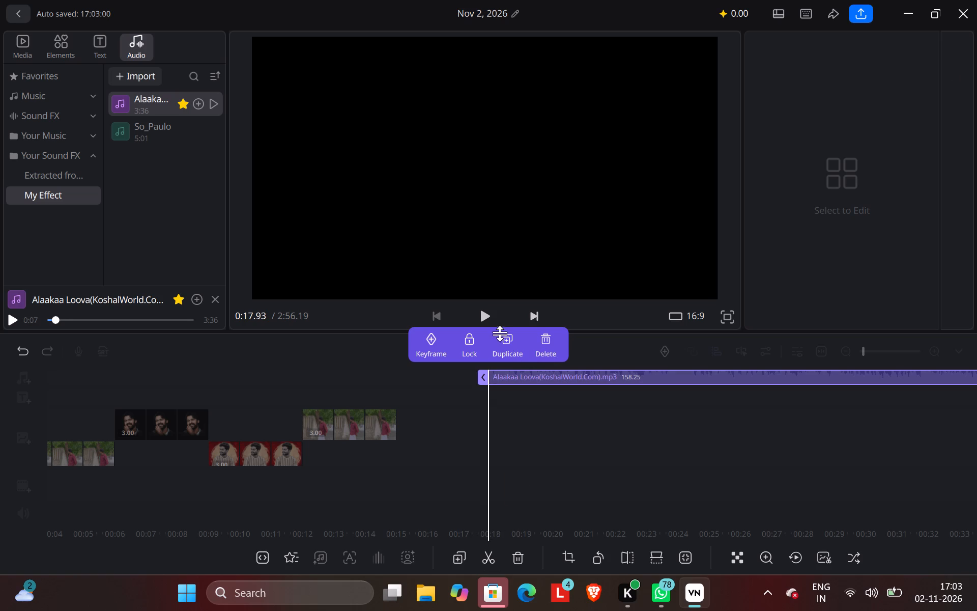
Play back the trimmed Alaakaa Loova audio from about 0:17.93.
click(482, 322)
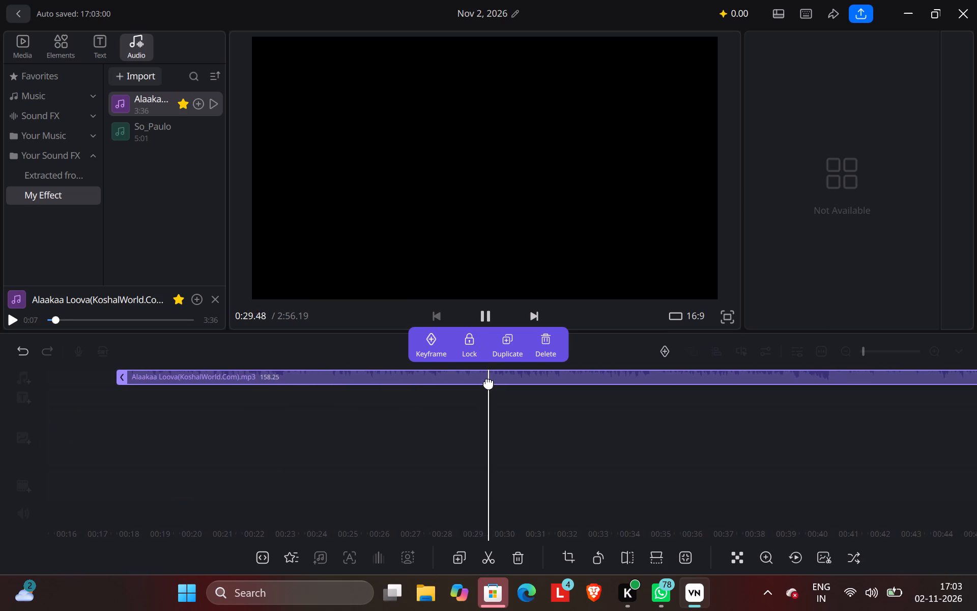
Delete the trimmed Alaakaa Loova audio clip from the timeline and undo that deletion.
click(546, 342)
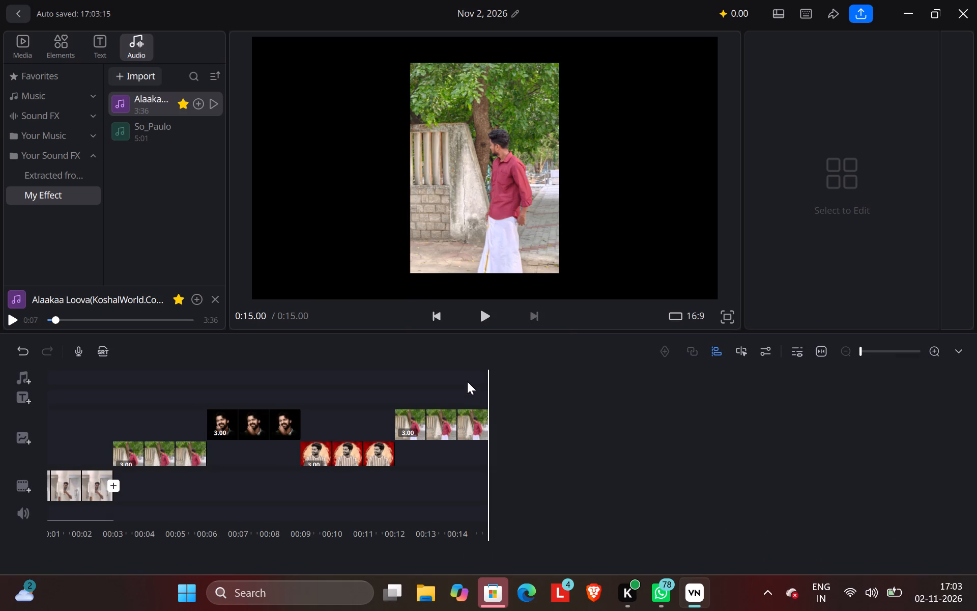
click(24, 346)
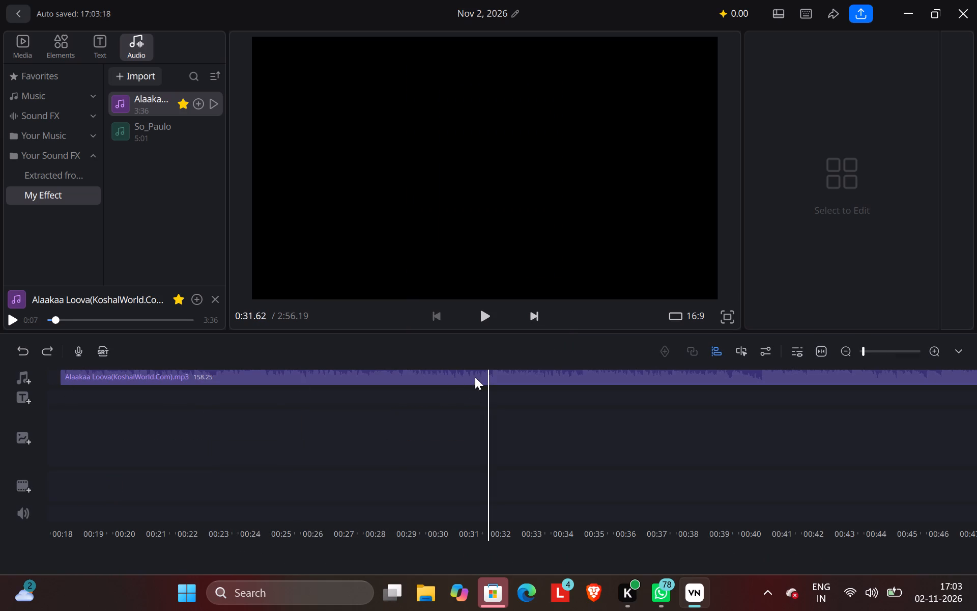
Split the Alaakaa Loova audio clip at about 0:31.77 and delete the portion before the cut.
click(494, 381)
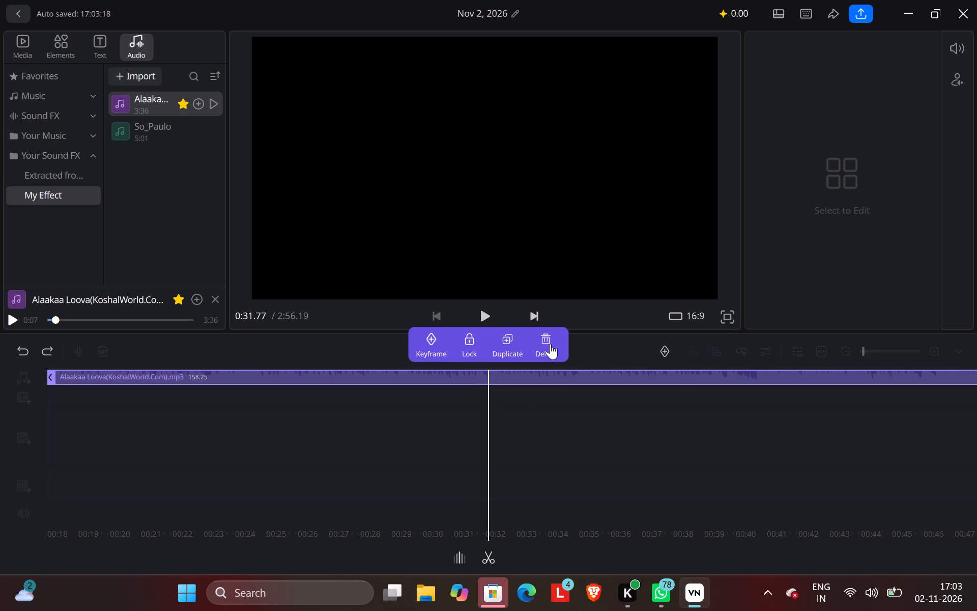
click(491, 561)
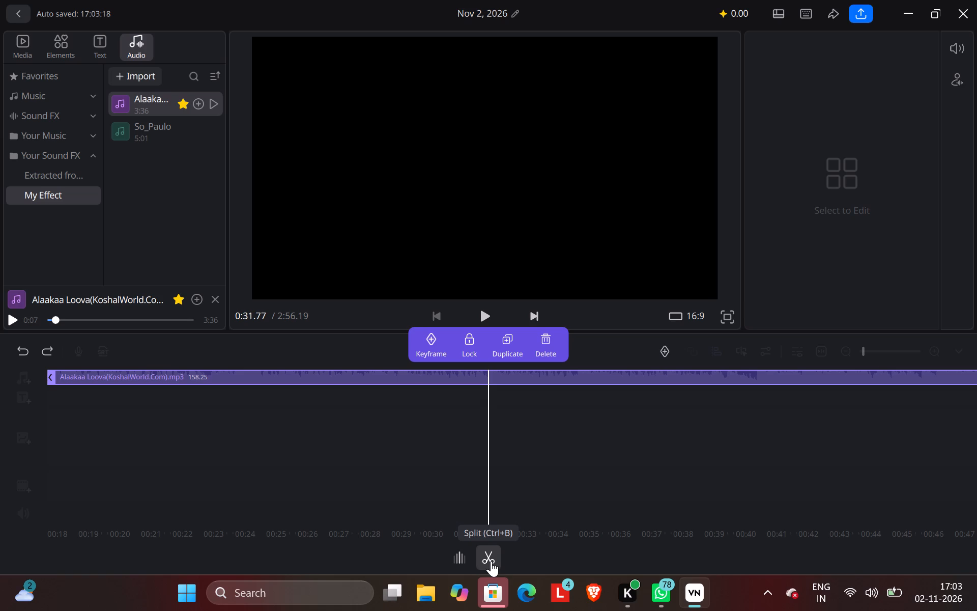
click(540, 343)
Move the trimmed Alaakaa Loova audio clip back along the timeline so it starts at 0:00.
drag(537, 387, 537, 388)
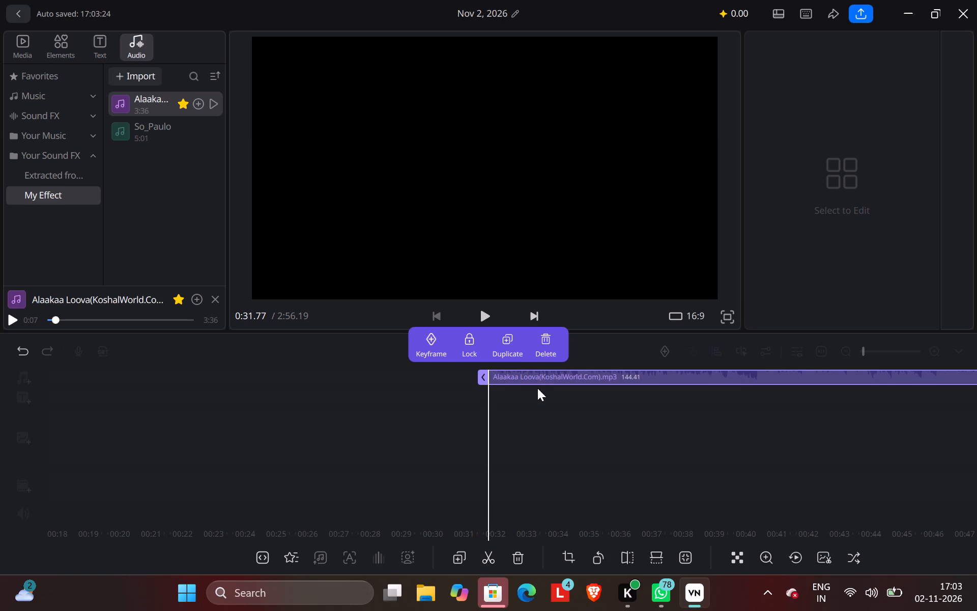
drag(537, 388, 524, 386)
drag(522, 375, 30, 388)
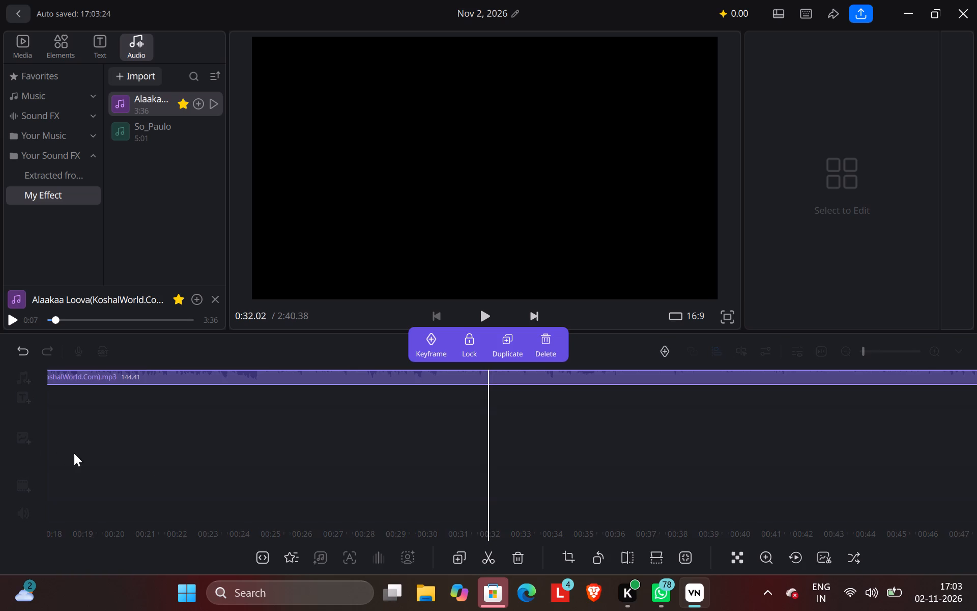
drag(153, 462, 759, 538)
drag(733, 380, 710, 381)
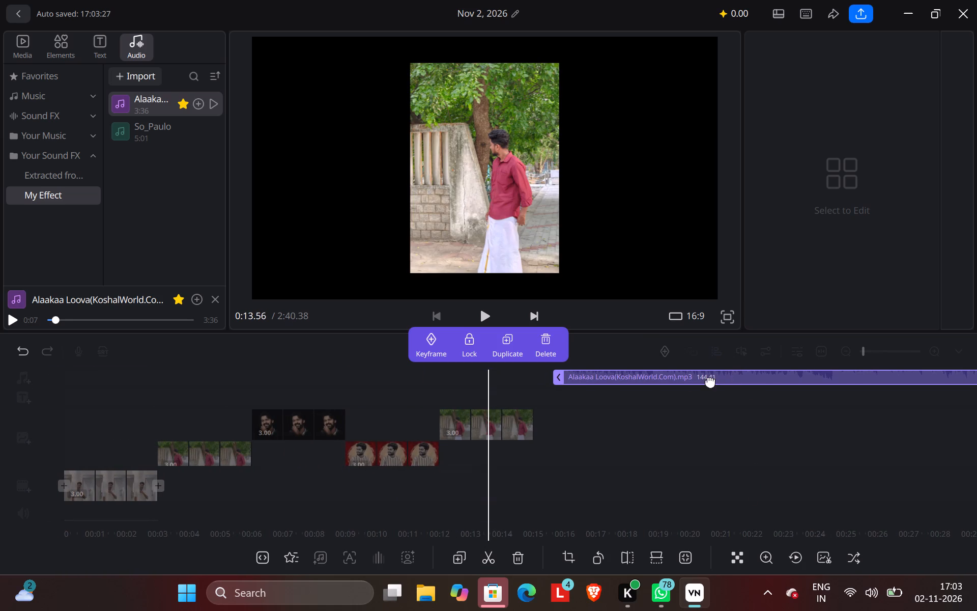
drag(710, 381, 215, 414)
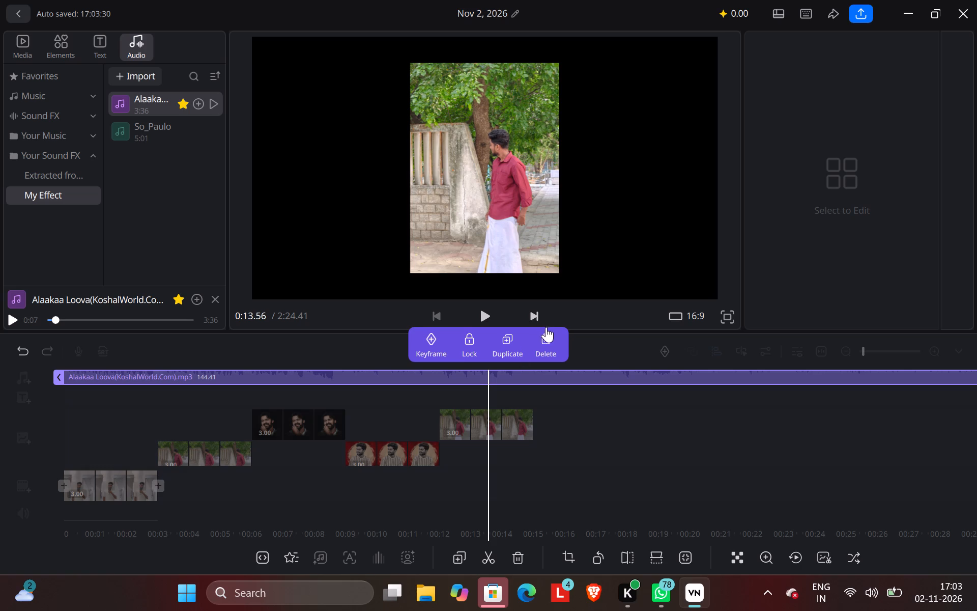
Play back the image sequence from the start with the repositioned audio.
drag(299, 514, 976, 500)
click(494, 318)
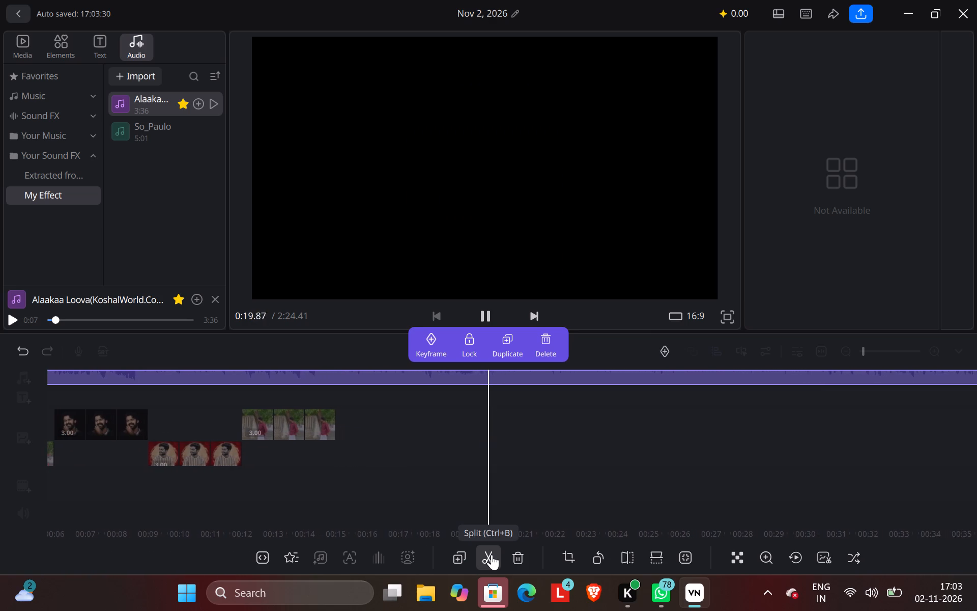
Split the Alaakaa Loova audio clip at about 0:21 and delete the portion before the cut.
click(492, 554)
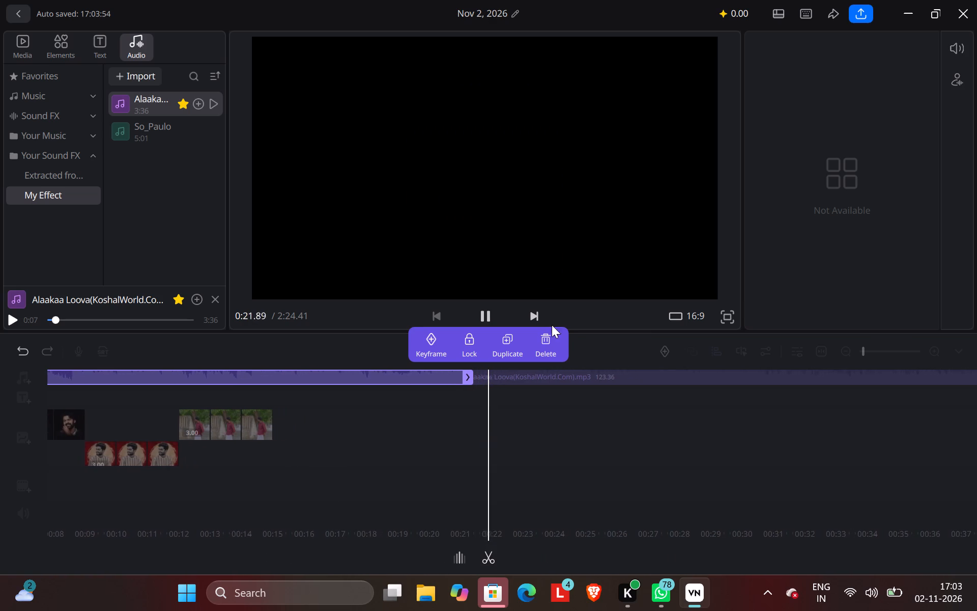
click(549, 350)
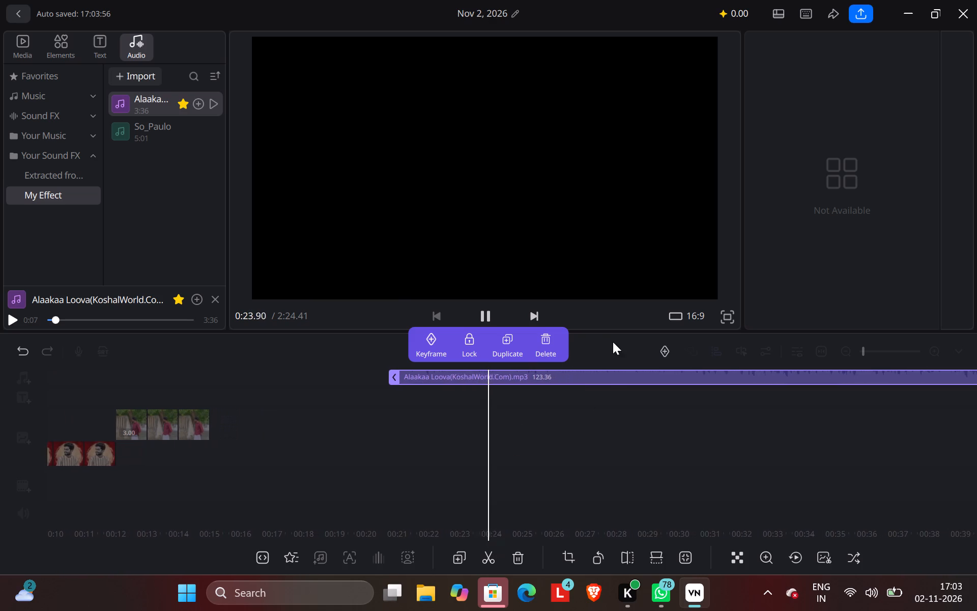
Shift the remaining audio clip back and forth along the timeline, leaving its start at about 0:22.
drag(605, 383, 308, 378)
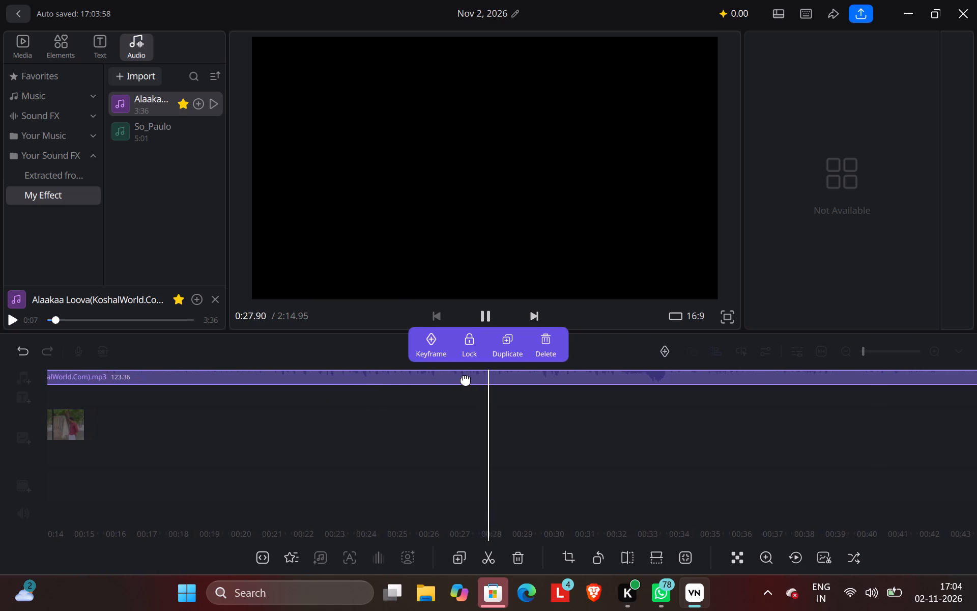
drag(466, 379, 506, 380)
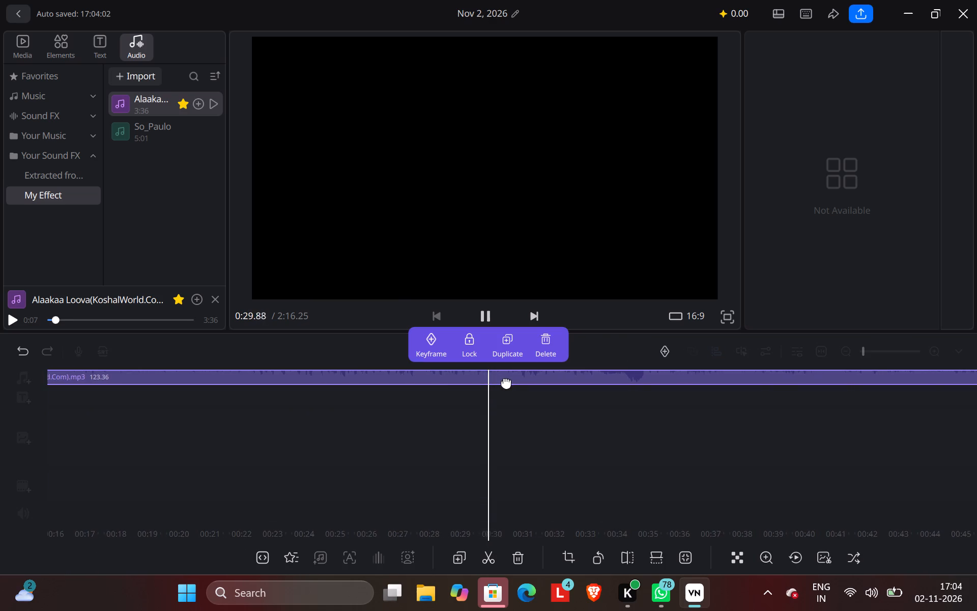
drag(506, 383, 605, 371)
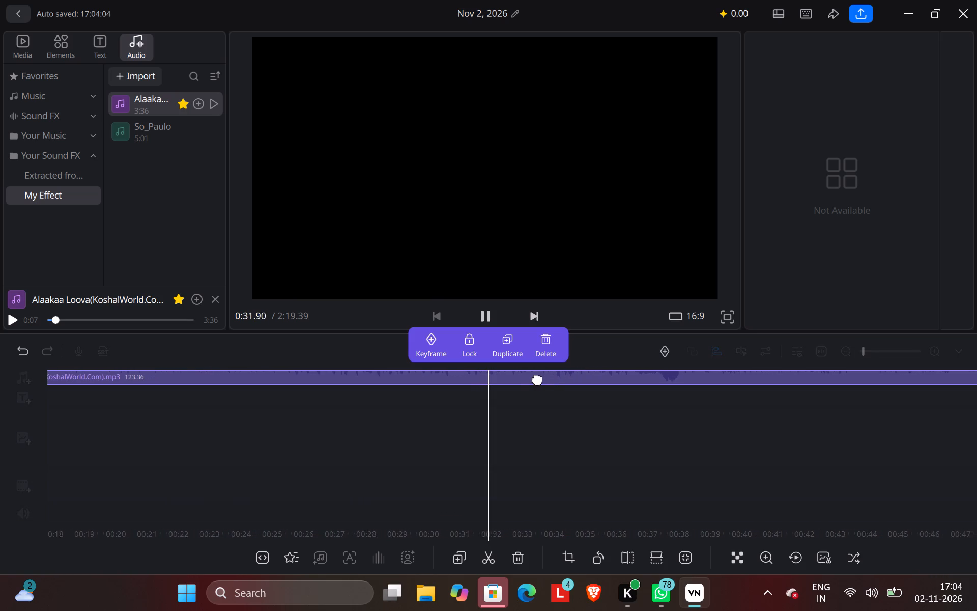
drag(537, 378, 733, 360)
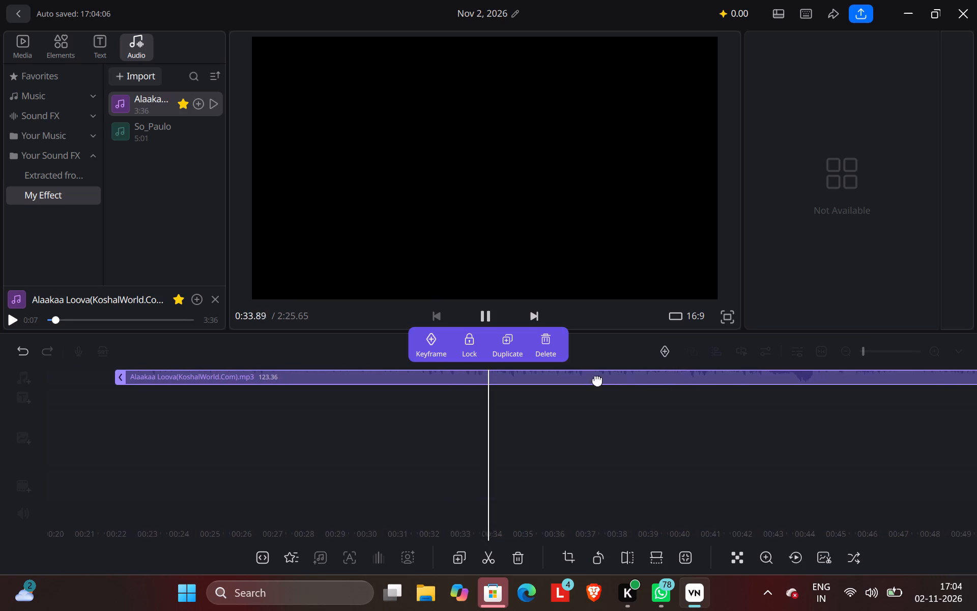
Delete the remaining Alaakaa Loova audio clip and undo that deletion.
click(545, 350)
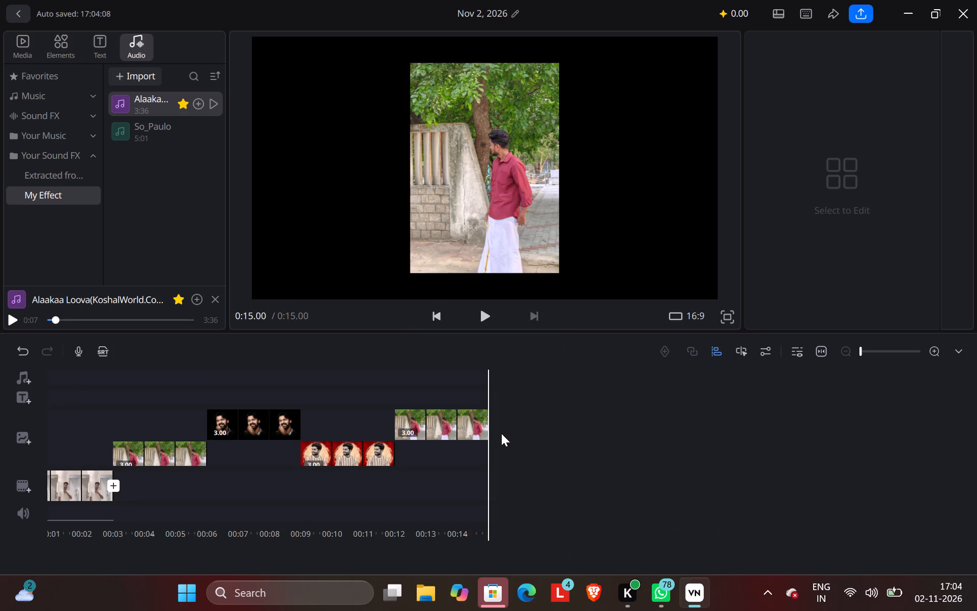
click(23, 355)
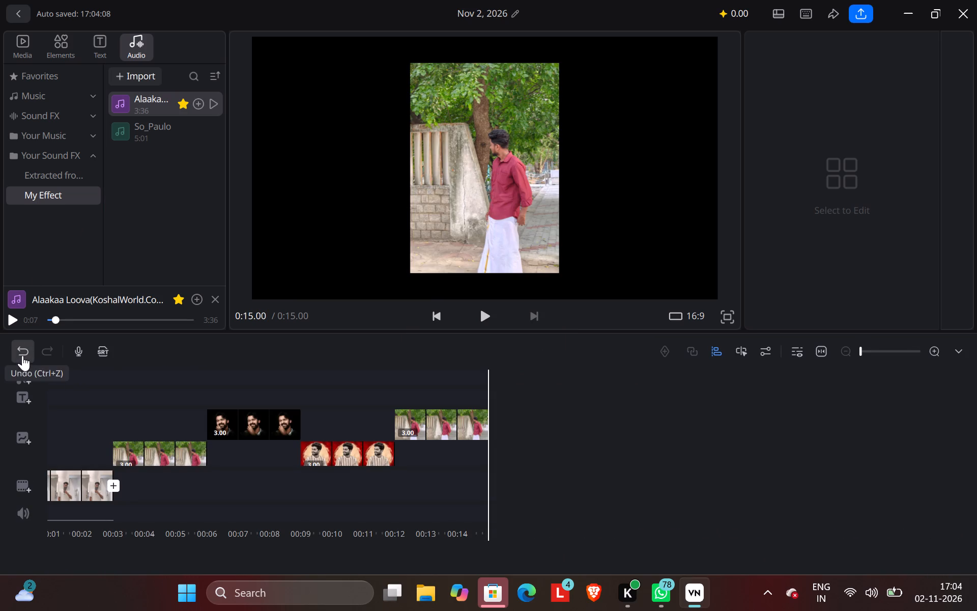
Play the audio on to about 0:37.05, split the clip there and delete the portion before the cut.
click(486, 327)
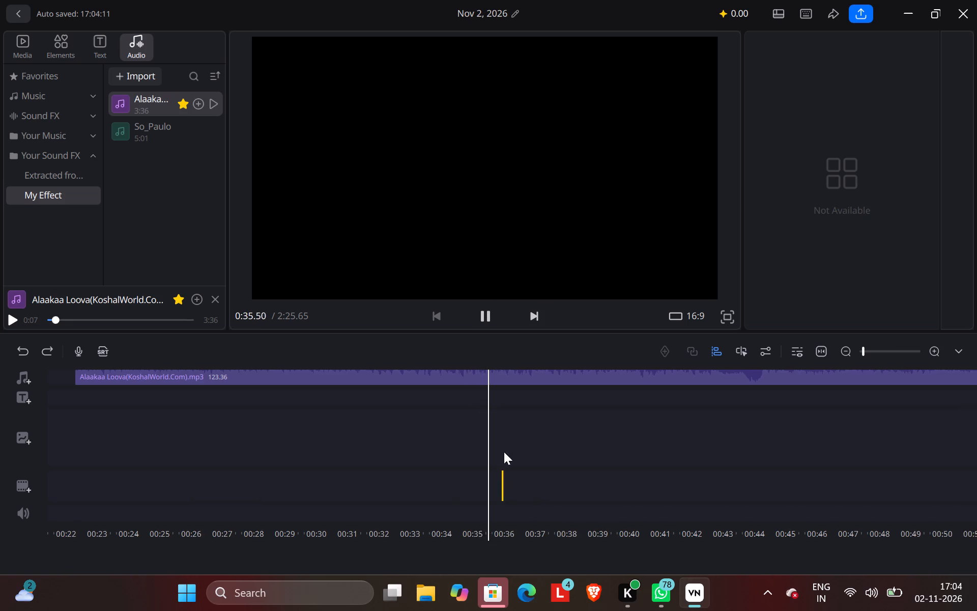
click(520, 376)
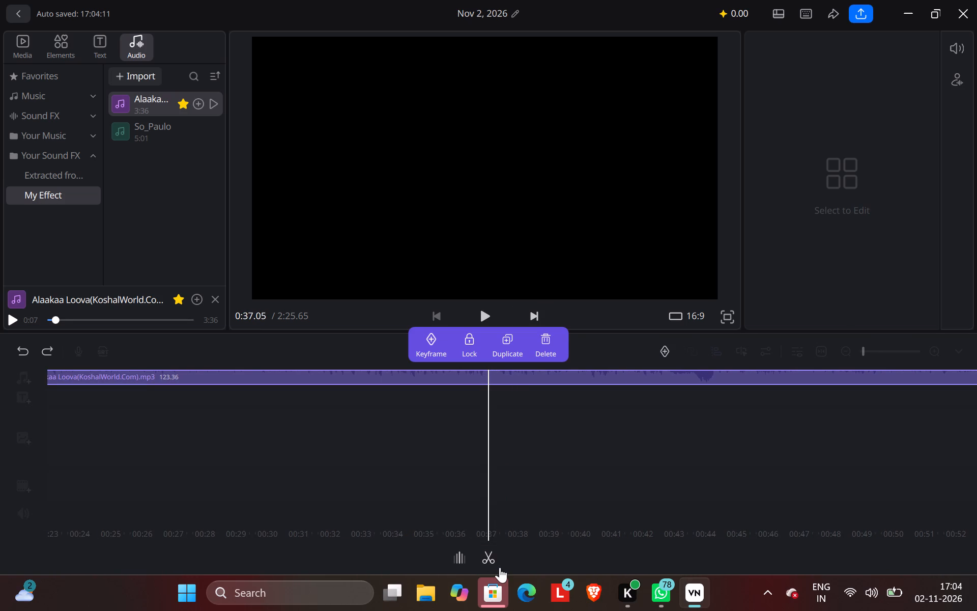
click(495, 562)
click(552, 345)
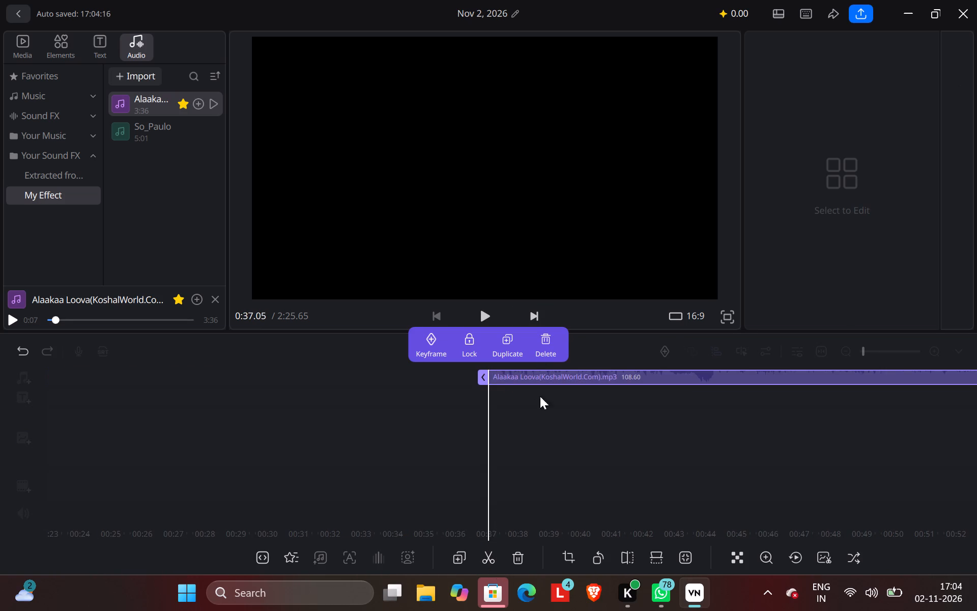
Move the newly trimmed Alaakaa Loova audio clip to 0:00, aligned with the start of the first image clip.
drag(603, 382, 132, 389)
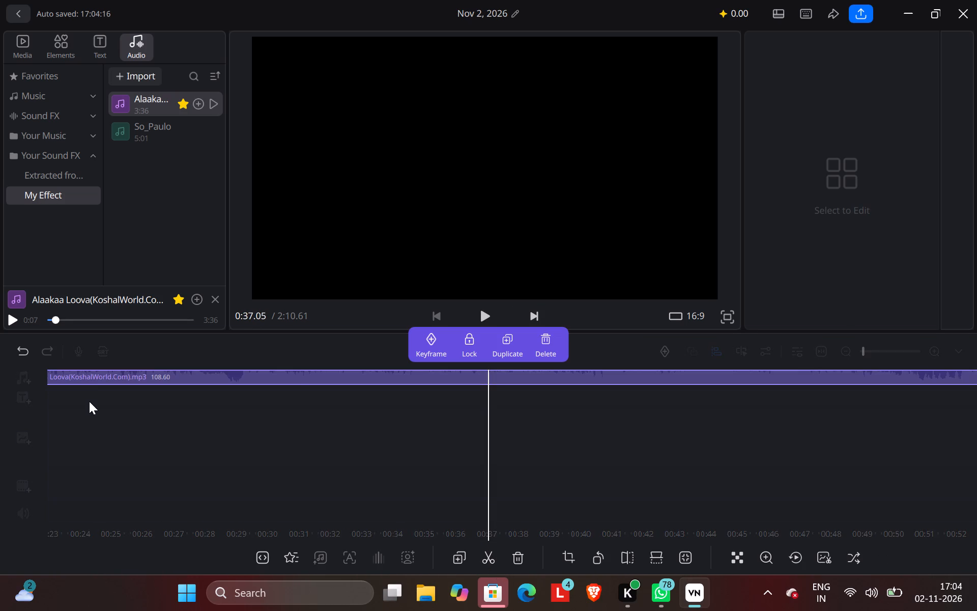
drag(144, 429, 727, 529)
drag(750, 379, 526, 367)
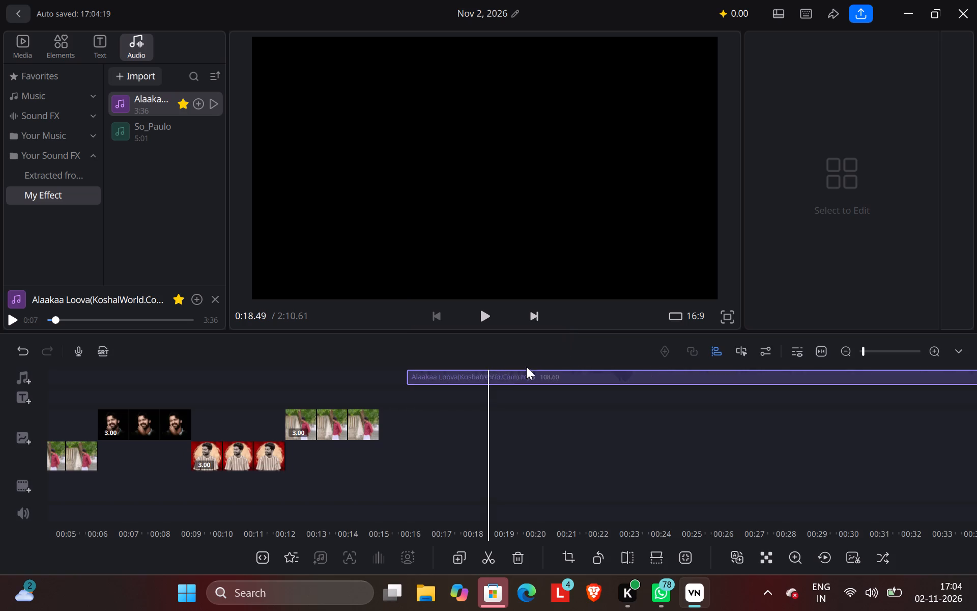
drag(526, 367, 159, 424)
drag(258, 375, 260, 375)
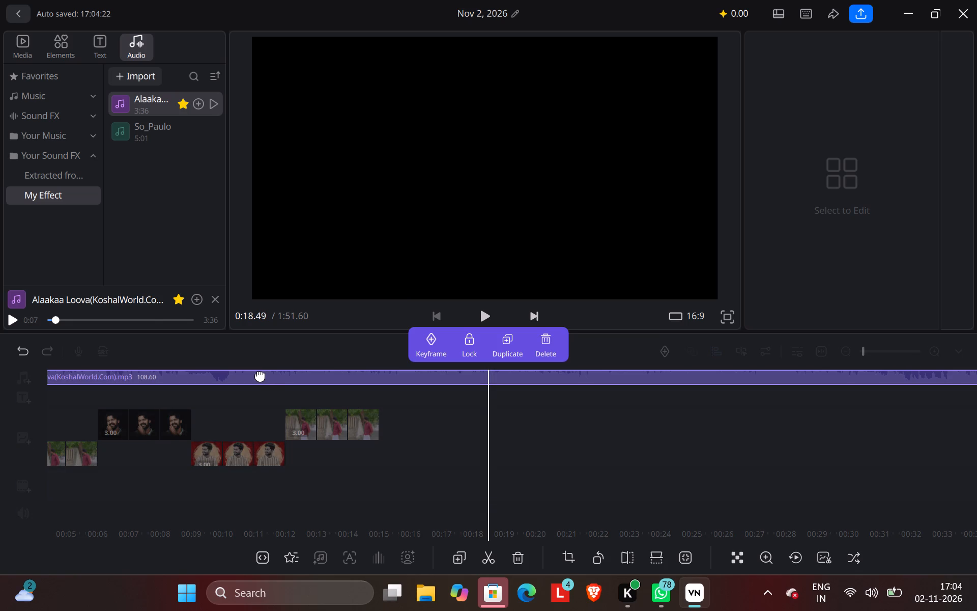
drag(260, 375, 295, 391)
drag(380, 464, 921, 482)
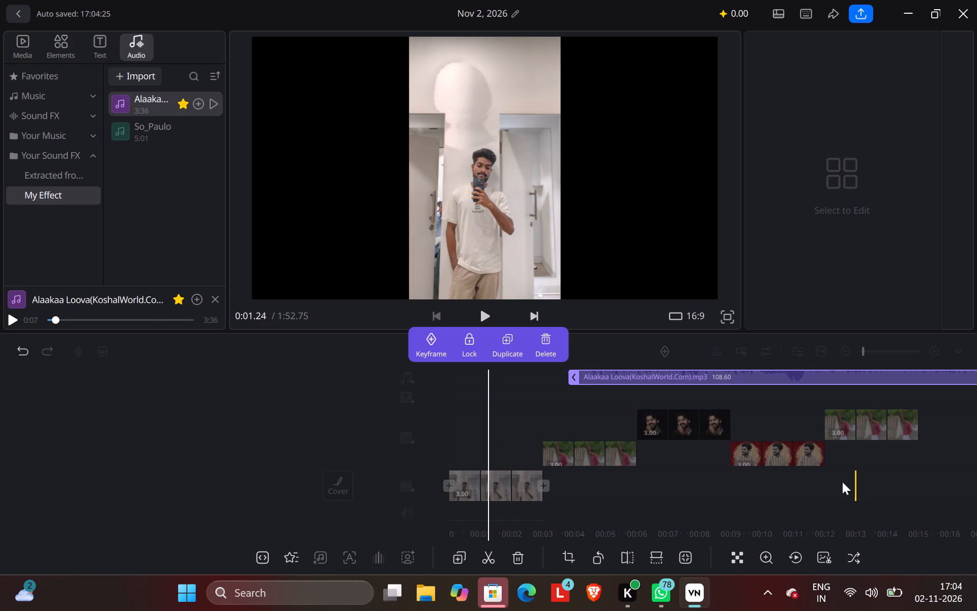
drag(646, 494, 883, 447)
click(477, 318)
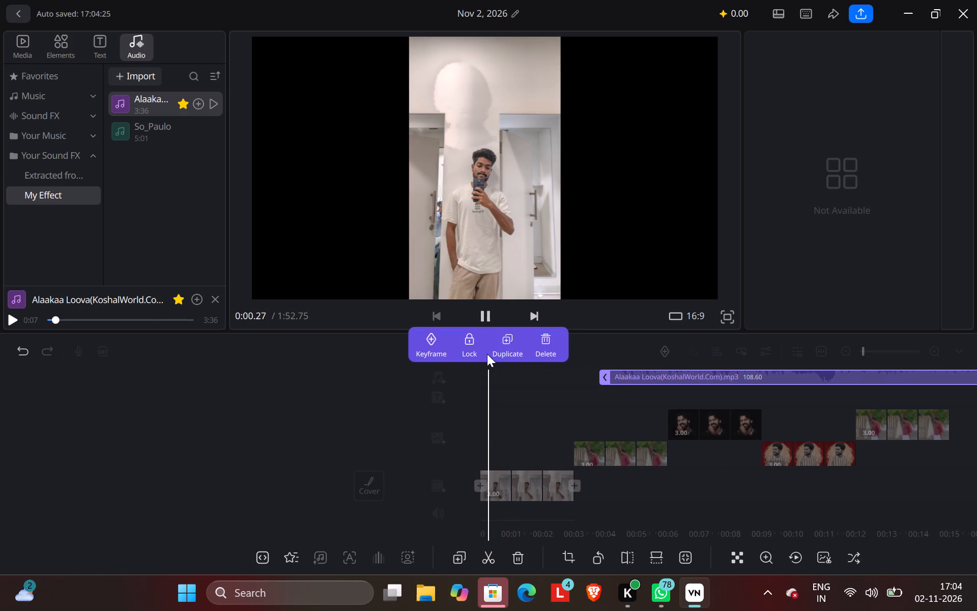
drag(534, 428, 645, 428)
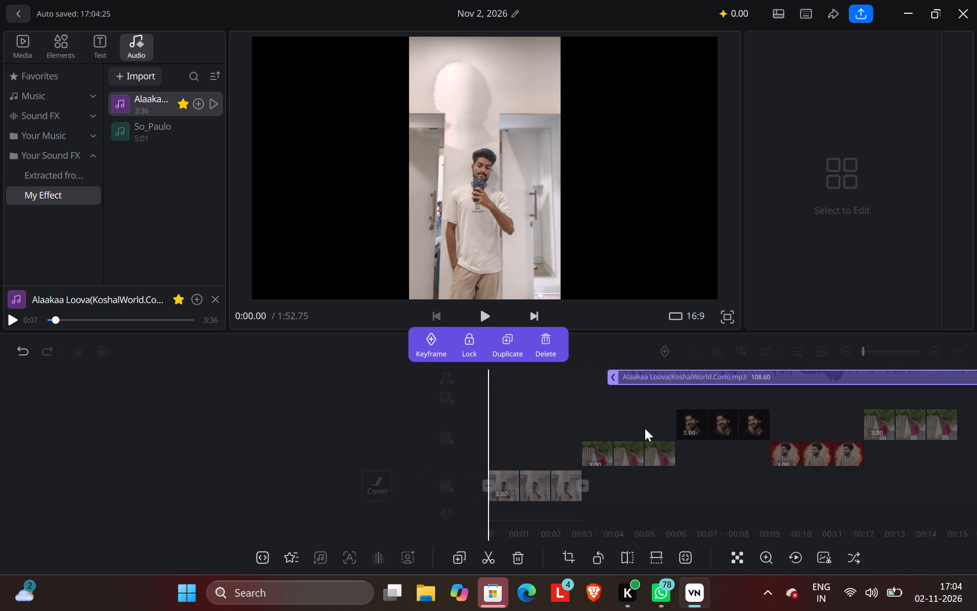
drag(645, 428, 648, 428)
drag(664, 378, 502, 391)
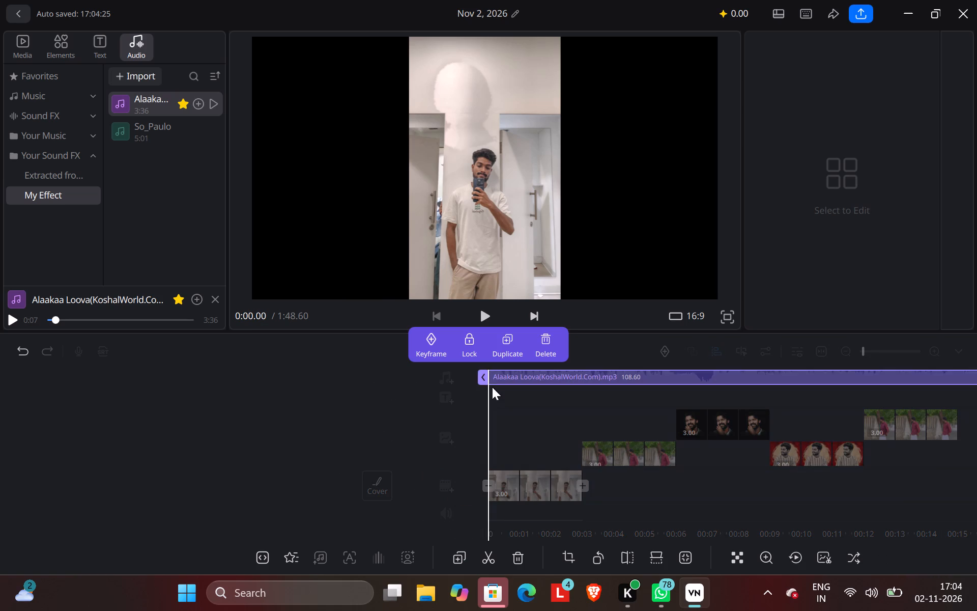
Play back the image sequence from the start with the realigned audio, through to about 0:13.
click(483, 323)
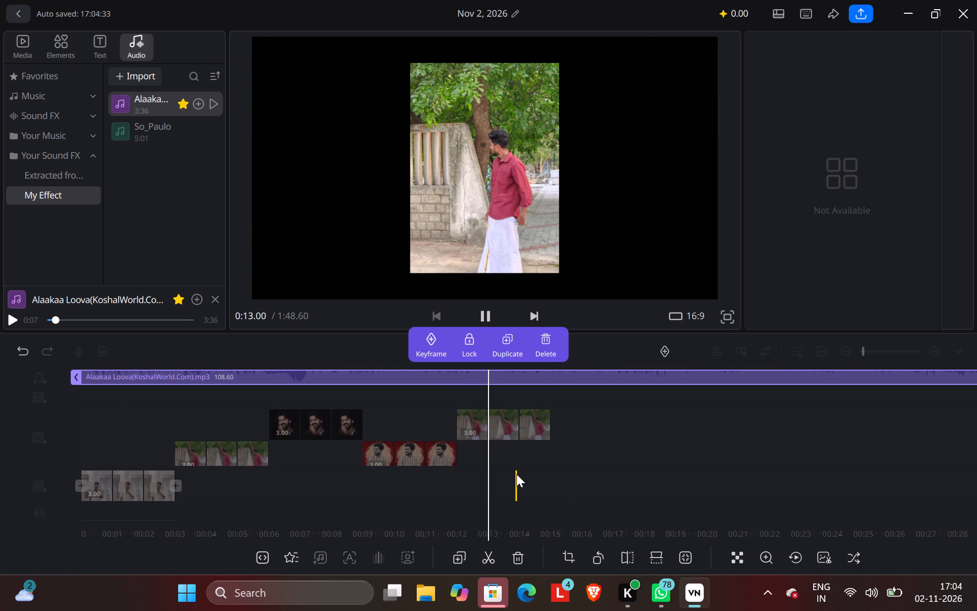
drag(542, 470, 645, 491)
drag(634, 484, 477, 510)
drag(476, 510, 538, 523)
Enlarge the last overlay image, the man in the red shirt by the tree, to nearly the full frame height.
click(548, 215)
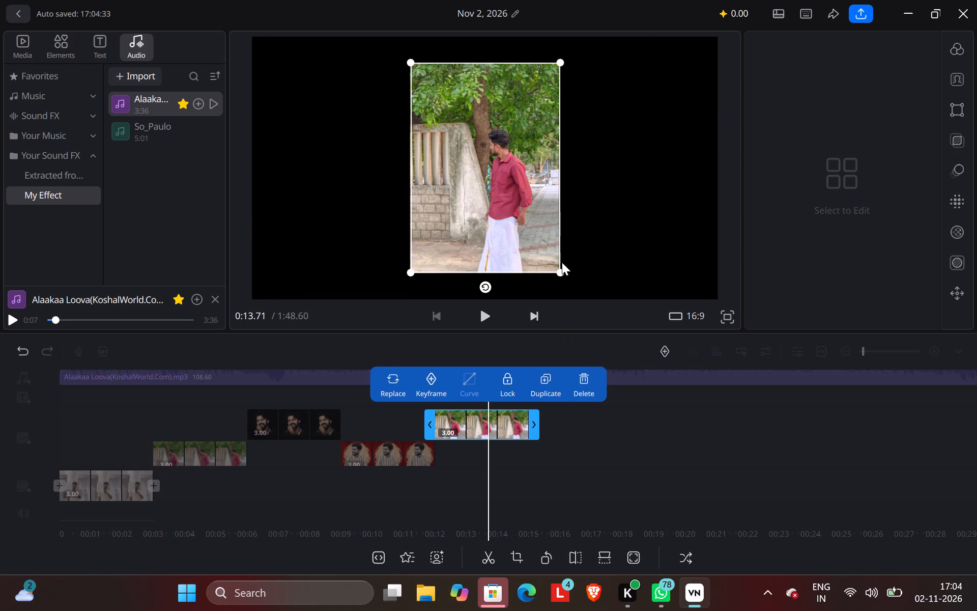
drag(562, 274, 616, 260)
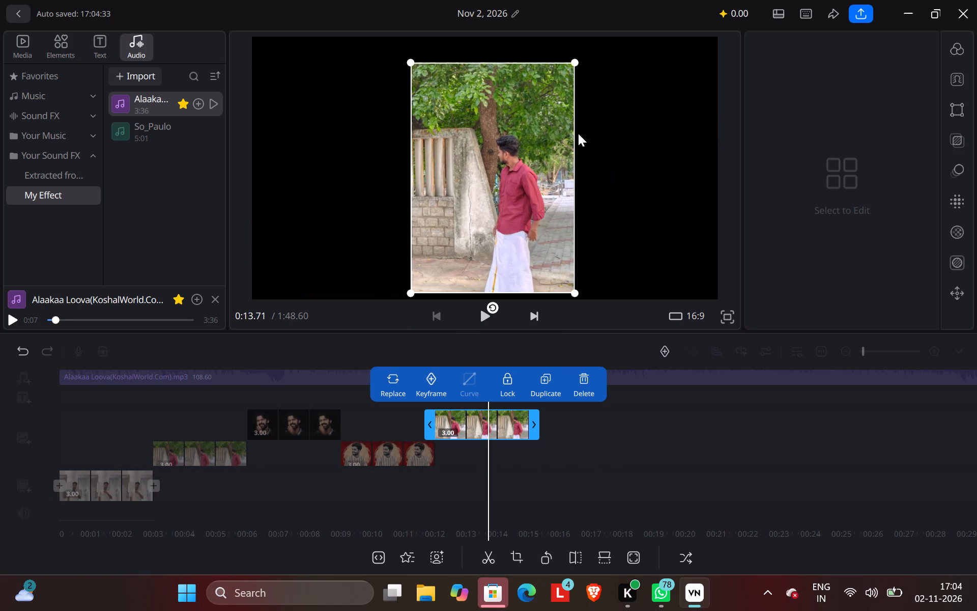
drag(574, 62, 587, 53)
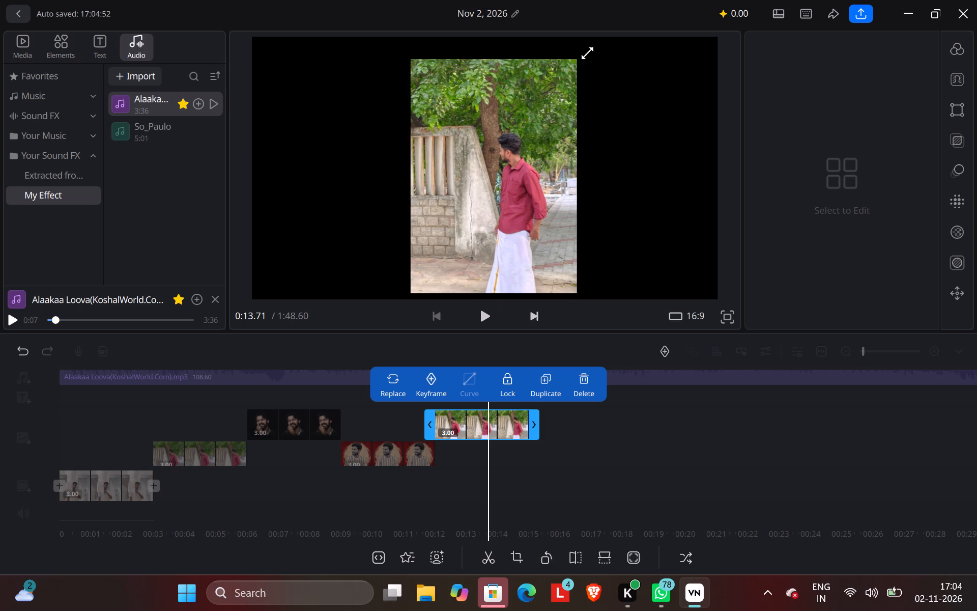
drag(587, 53, 599, 43)
Move the enlarged last overlay image, the man in the red shirt, back to about the middle of the frame.
drag(591, 177, 603, 177)
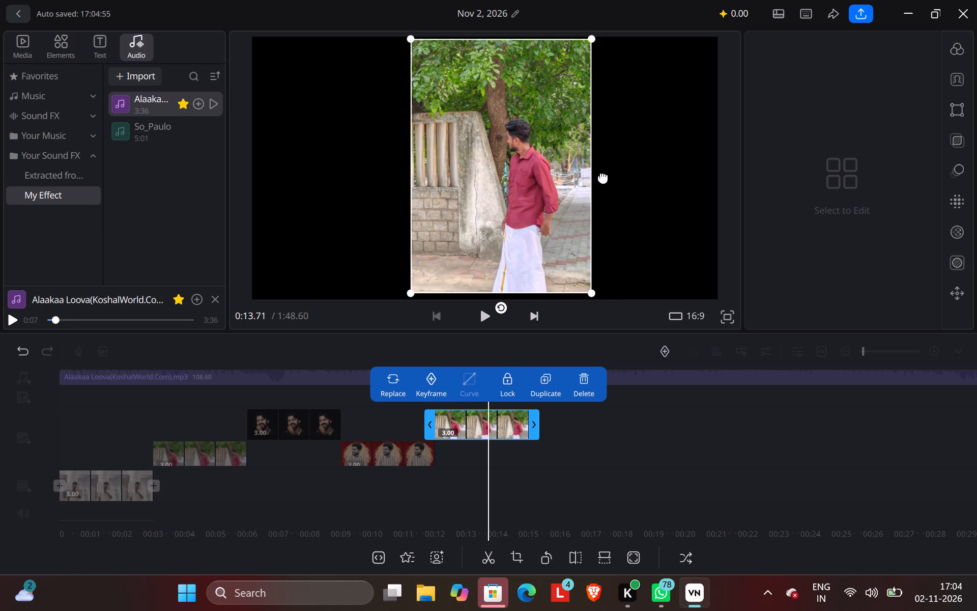
drag(603, 177, 562, 176)
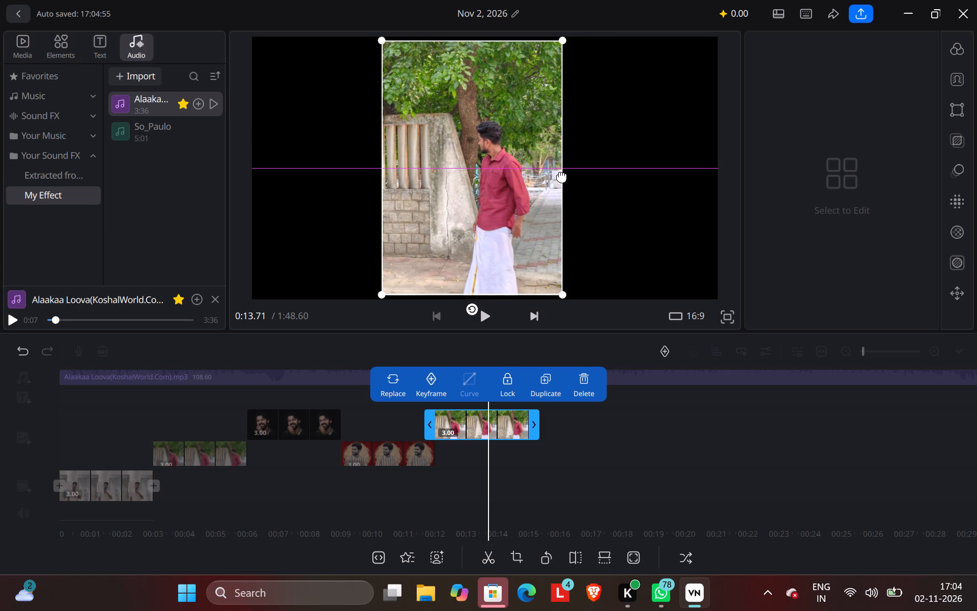
drag(562, 176, 562, 175)
click(561, 182)
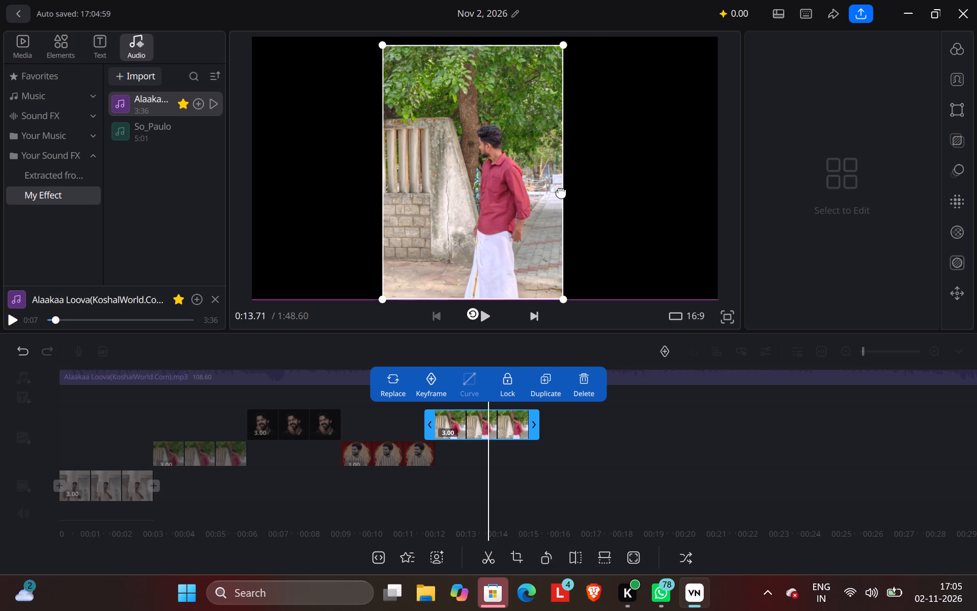
Split the Alaakaa Loova audio clip at about 0:16.35, shortly after the end of the last overlay image.
click(492, 310)
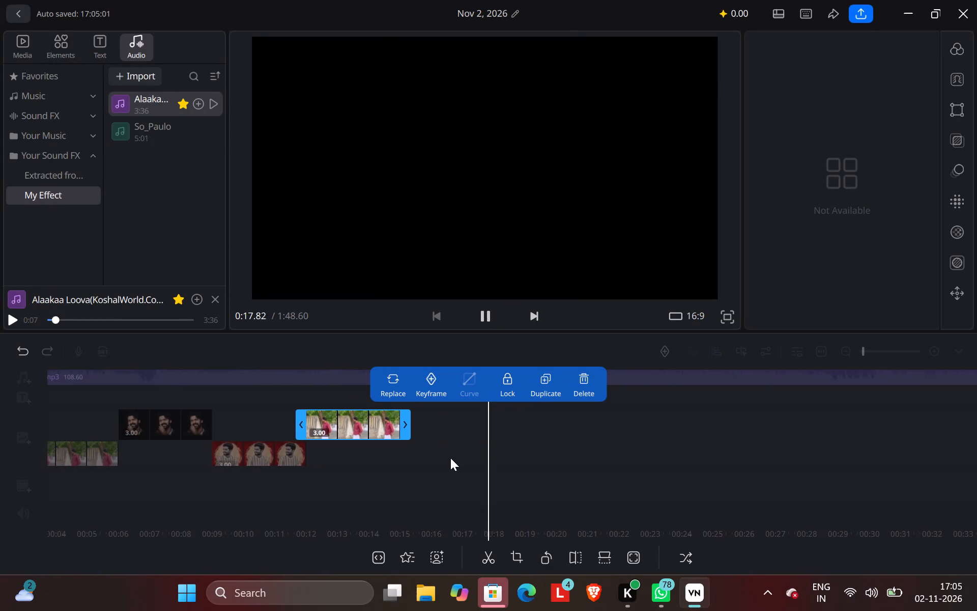
drag(453, 424, 586, 455)
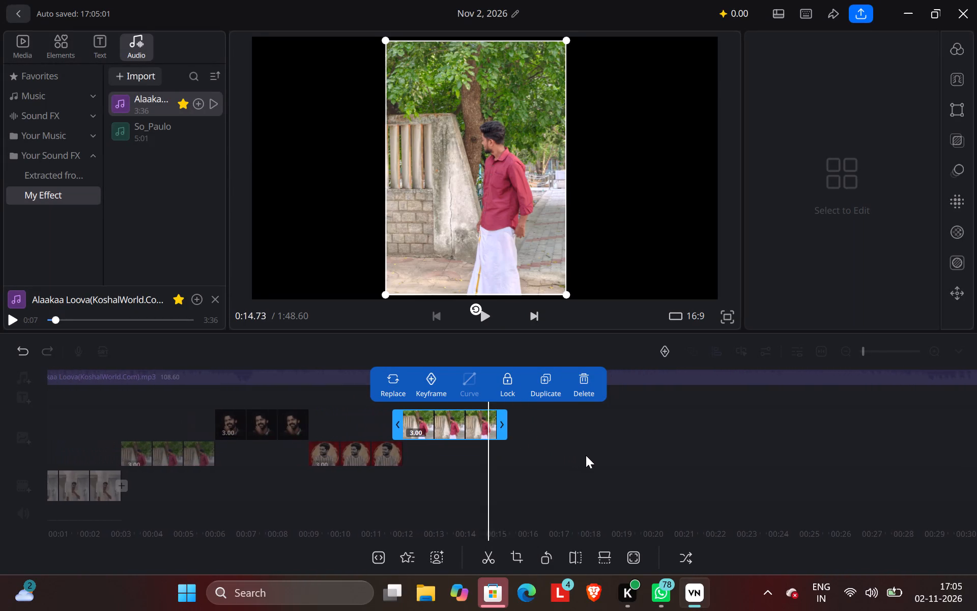
drag(586, 455, 657, 460)
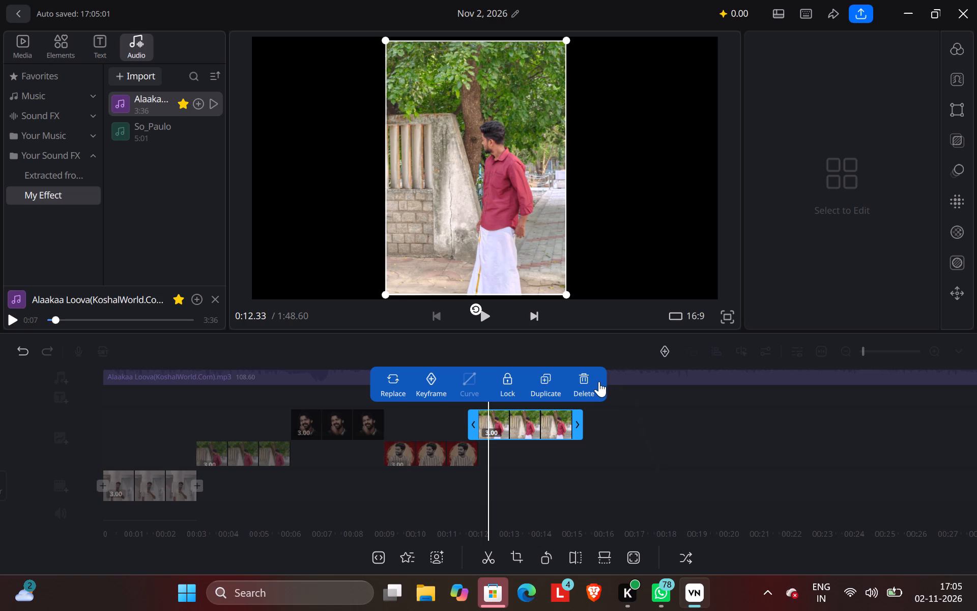
click(659, 381)
click(650, 375)
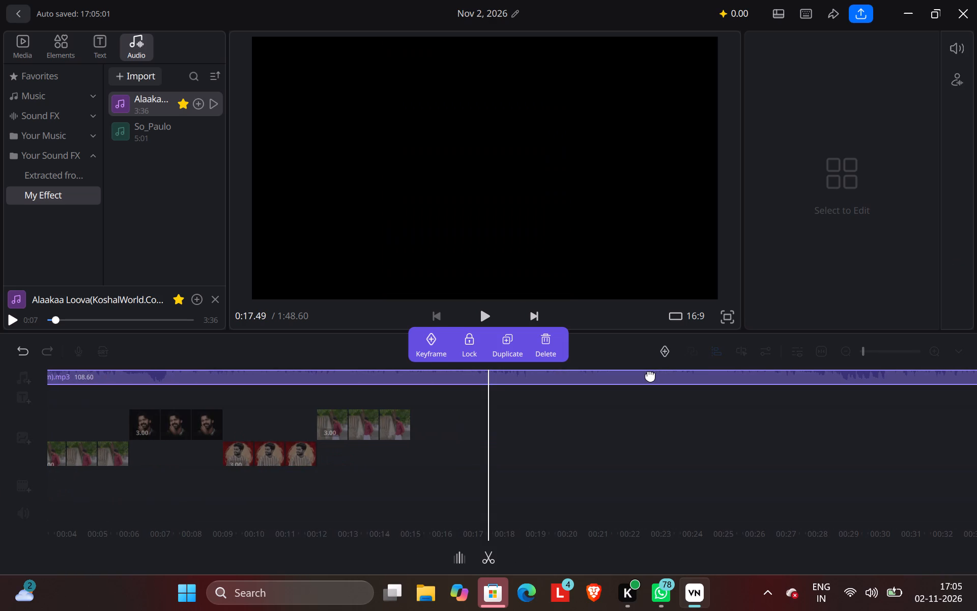
click(480, 311)
drag(499, 406, 576, 424)
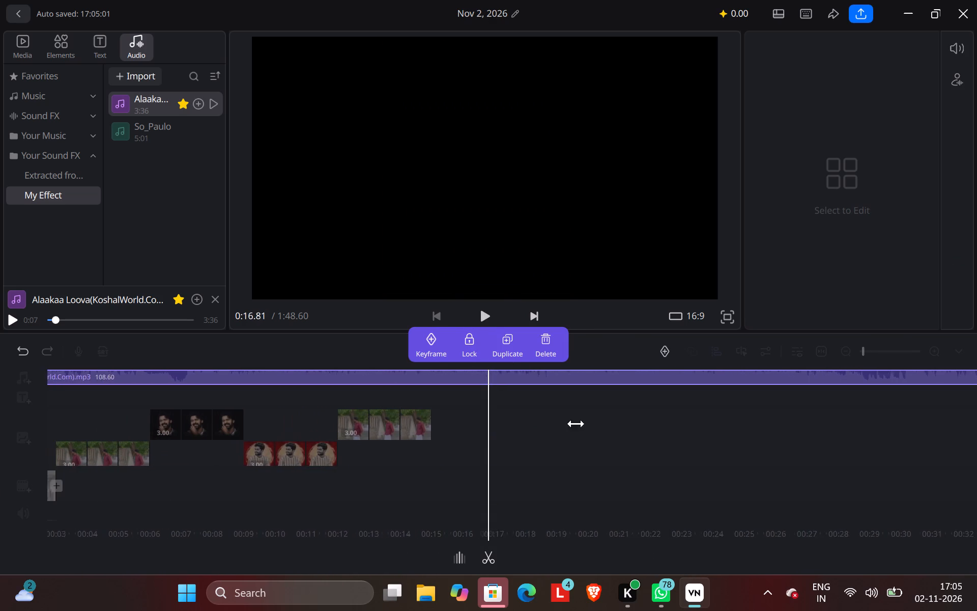
drag(576, 424, 654, 438)
click(481, 323)
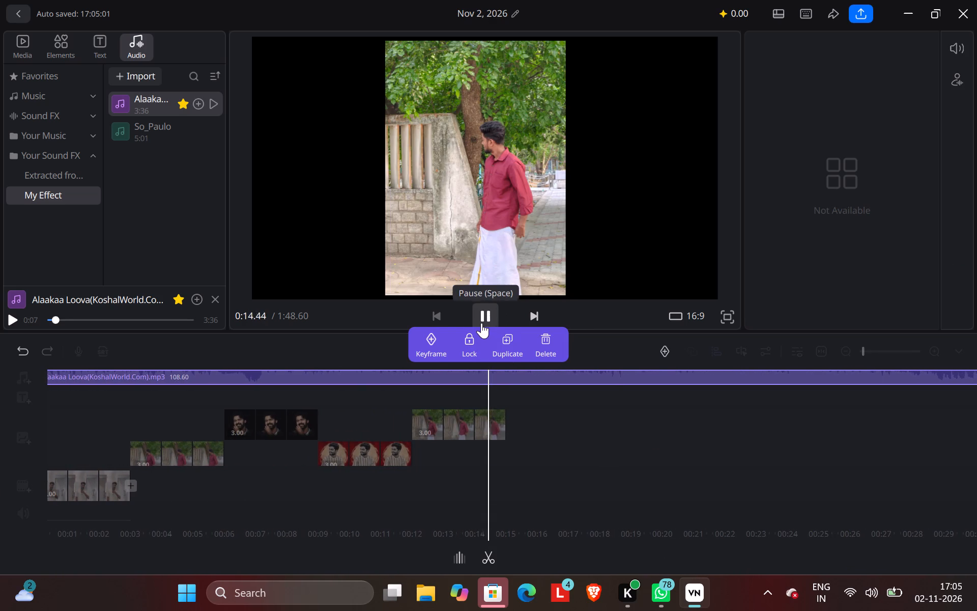
click(487, 564)
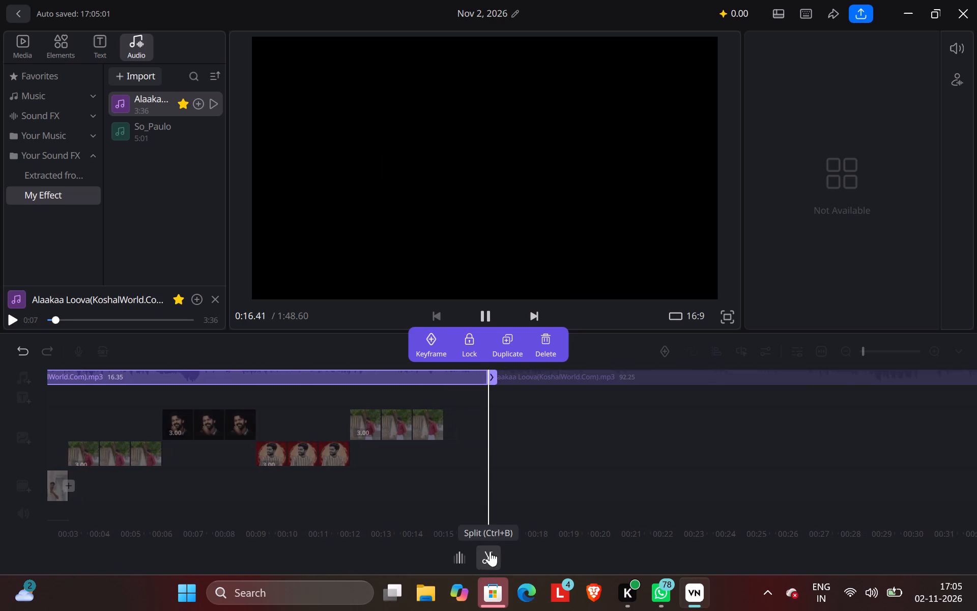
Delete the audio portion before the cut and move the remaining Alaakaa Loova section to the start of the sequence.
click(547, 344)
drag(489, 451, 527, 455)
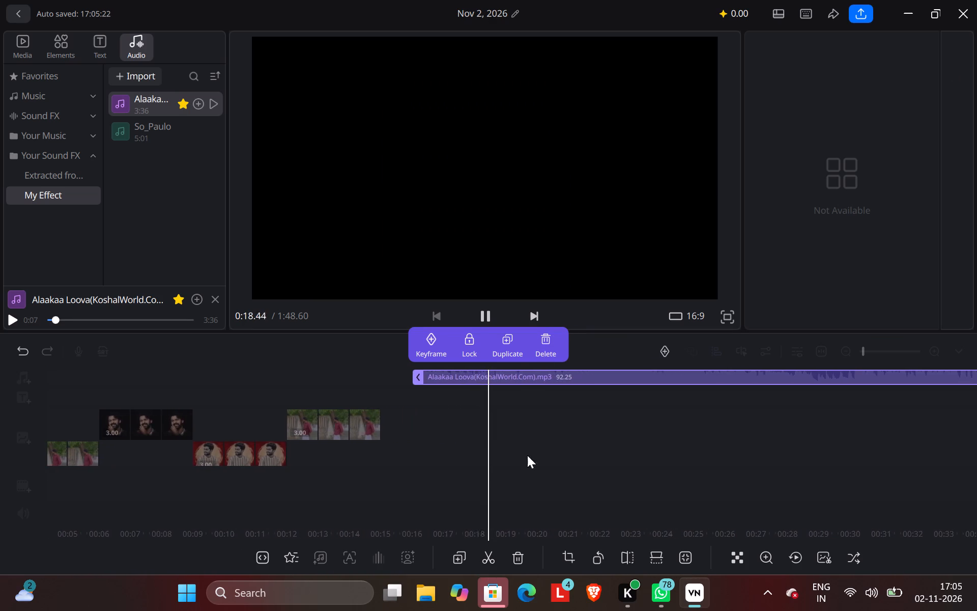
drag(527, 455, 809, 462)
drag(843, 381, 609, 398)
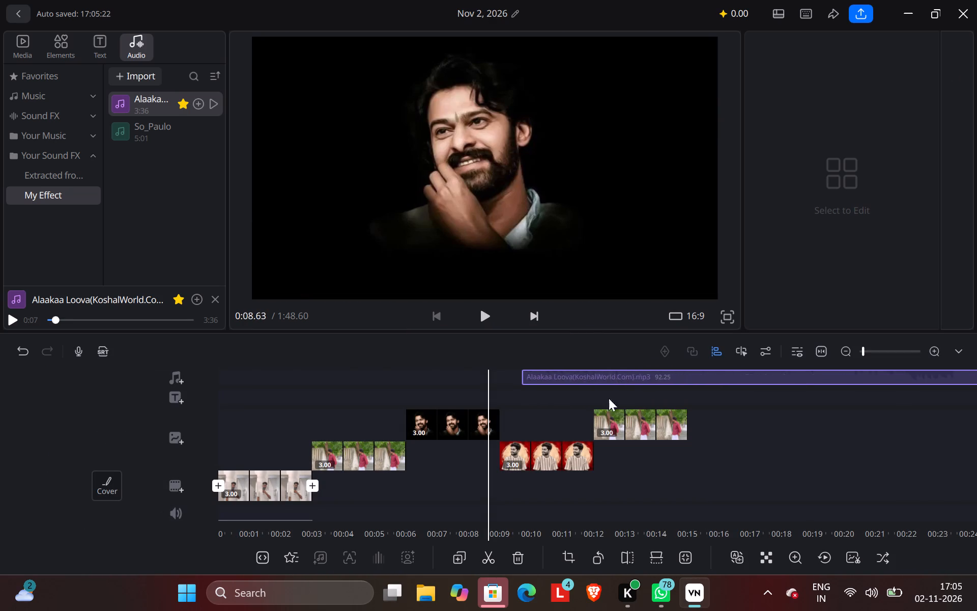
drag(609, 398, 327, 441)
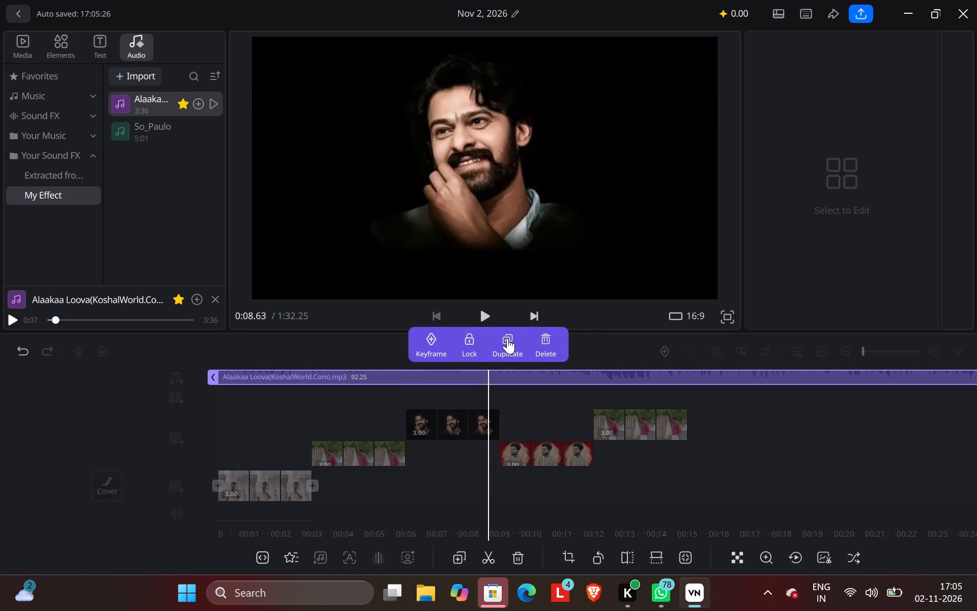
Play back the image sequence from the start with the repositioned audio, through to about 0:12.
click(489, 308)
drag(479, 517, 591, 527)
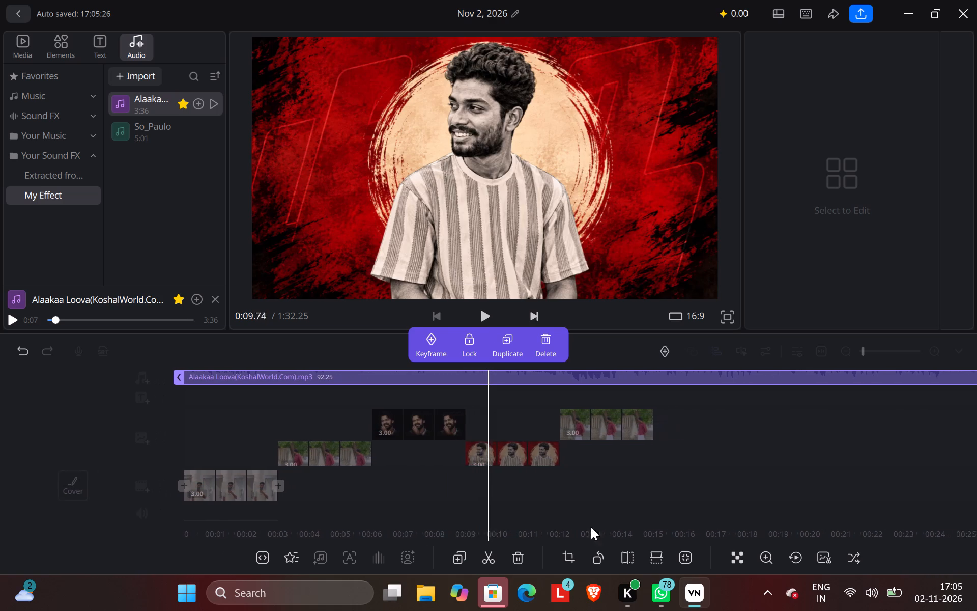
drag(591, 527, 919, 517)
click(489, 319)
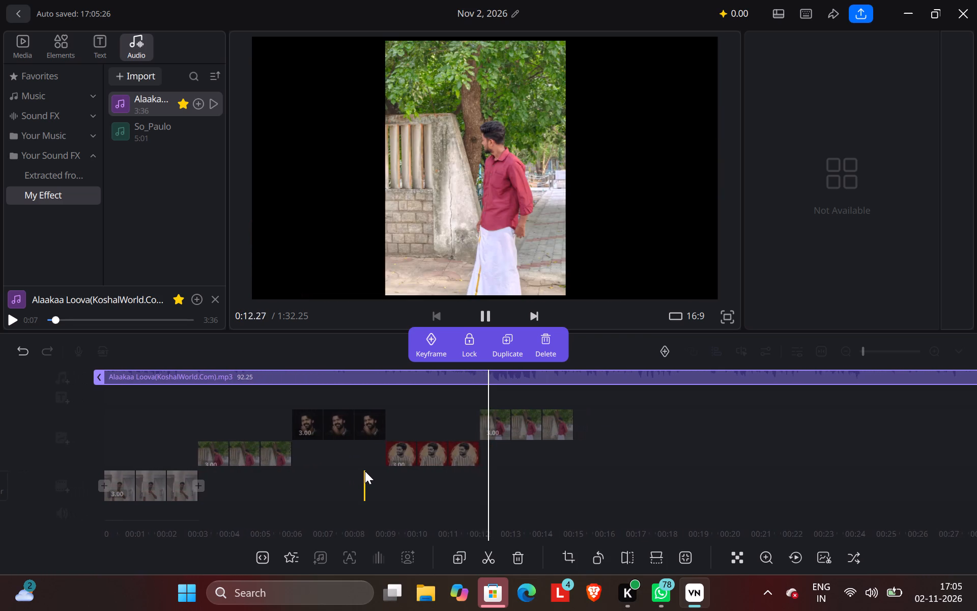
drag(368, 473, 976, 521)
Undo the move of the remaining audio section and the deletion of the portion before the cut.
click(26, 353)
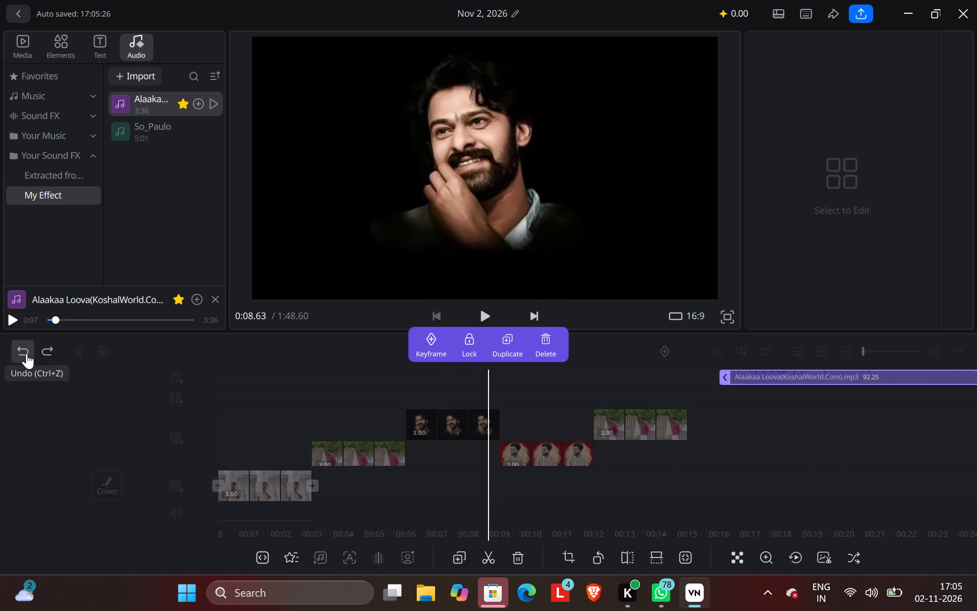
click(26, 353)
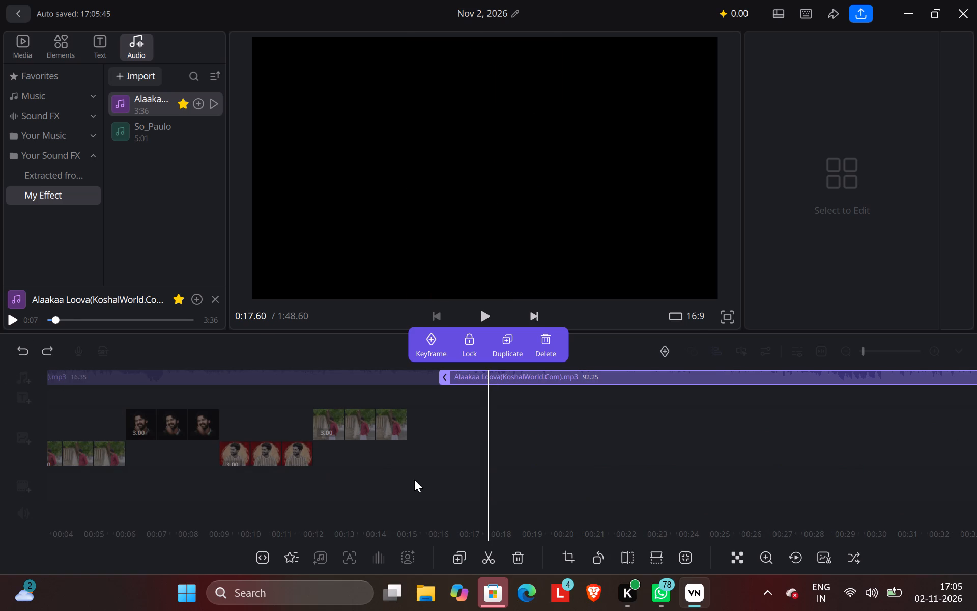
Play back the sequence from the start with the restored audio, through the first three images.
drag(416, 481, 421, 483)
drag(330, 466, 976, 498)
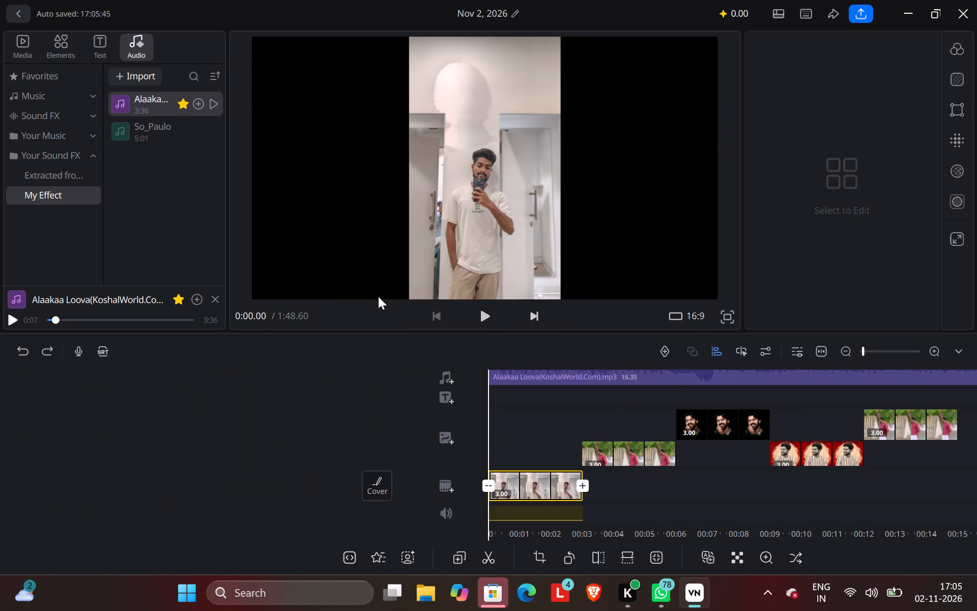
click(481, 312)
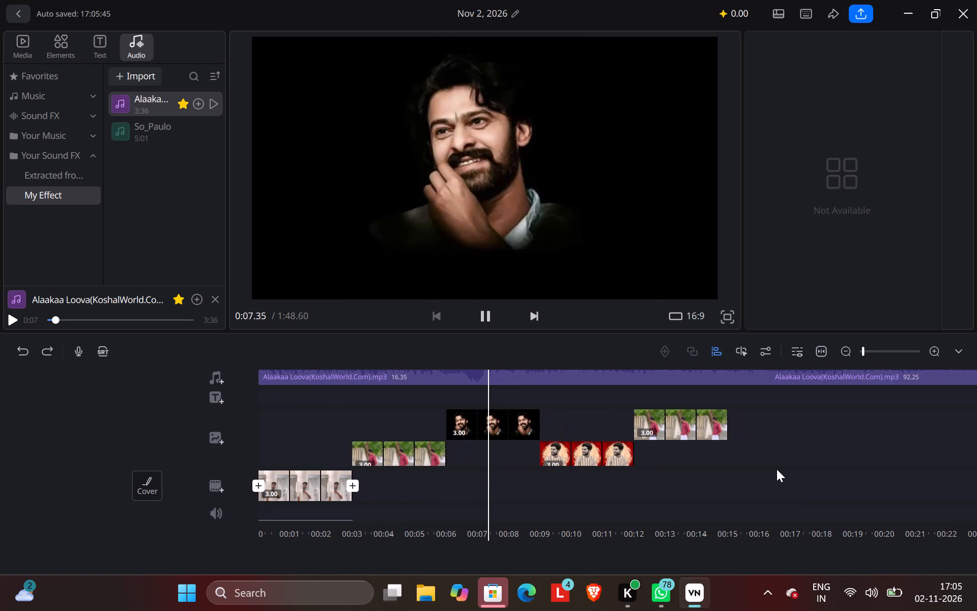
Apply the Shake In Zoom effect at the end of the first image clip, at about 0:03.
drag(687, 479, 959, 442)
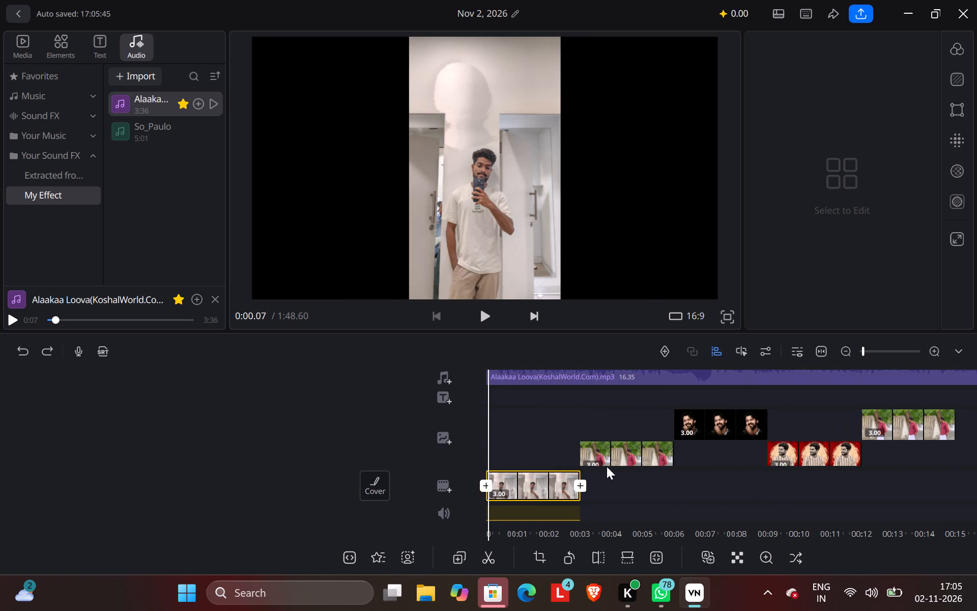
click(580, 470)
drag(580, 470, 471, 488)
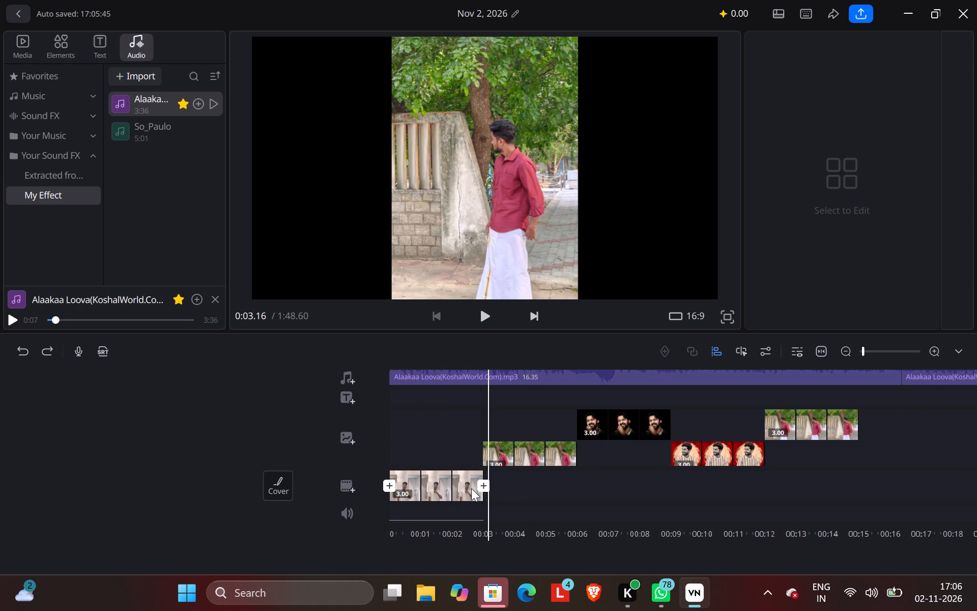
drag(471, 488, 477, 494)
click(386, 556)
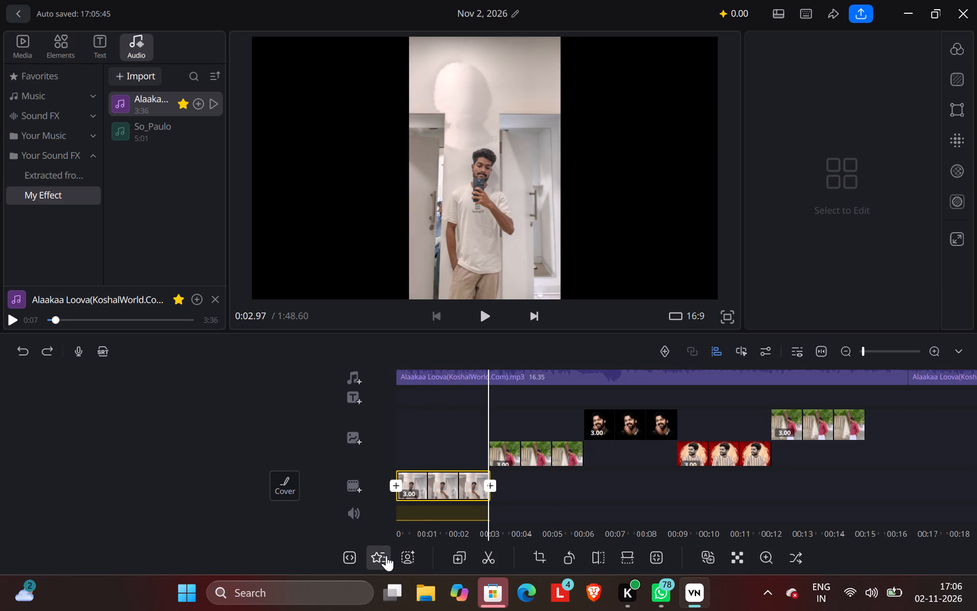
click(439, 514)
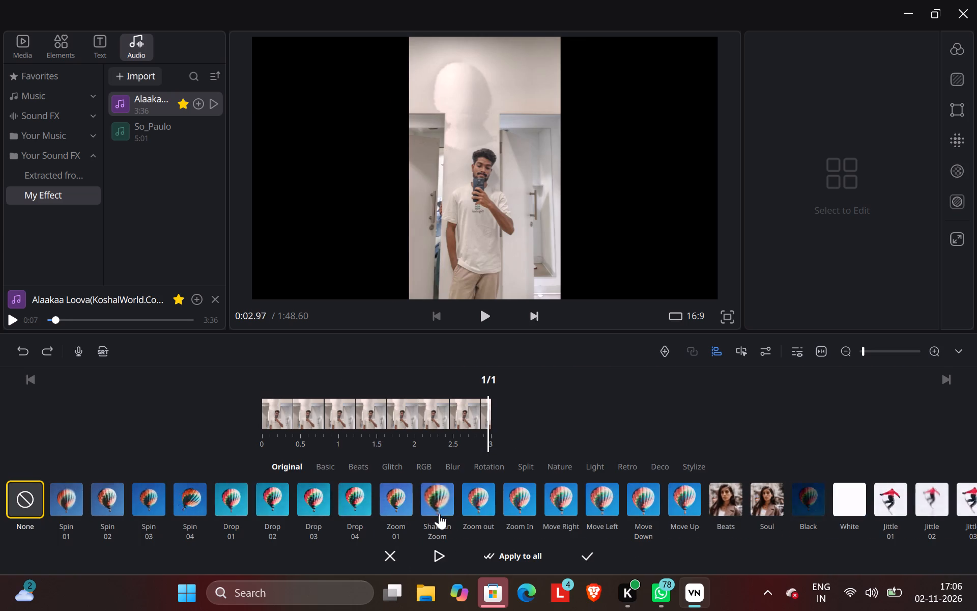
click(469, 505)
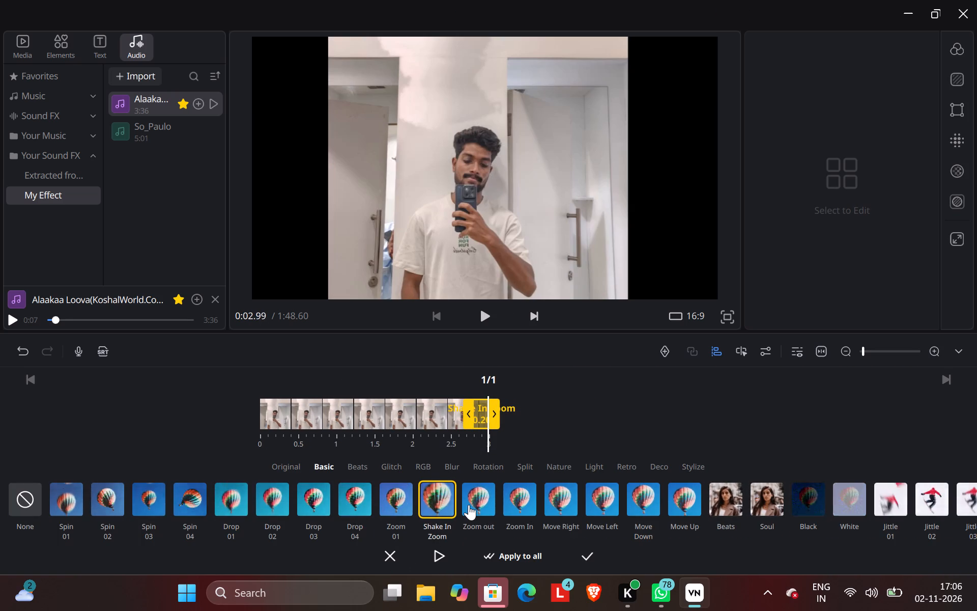
click(437, 508)
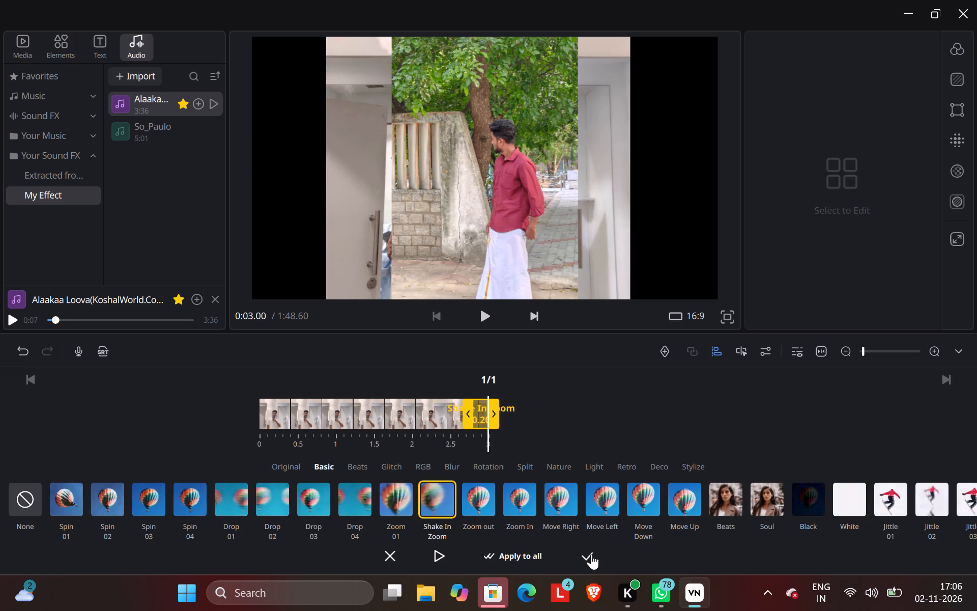
click(591, 554)
Play back the new effect on the first image clip from about 0:01 through to about 0:06.
drag(534, 425, 600, 436)
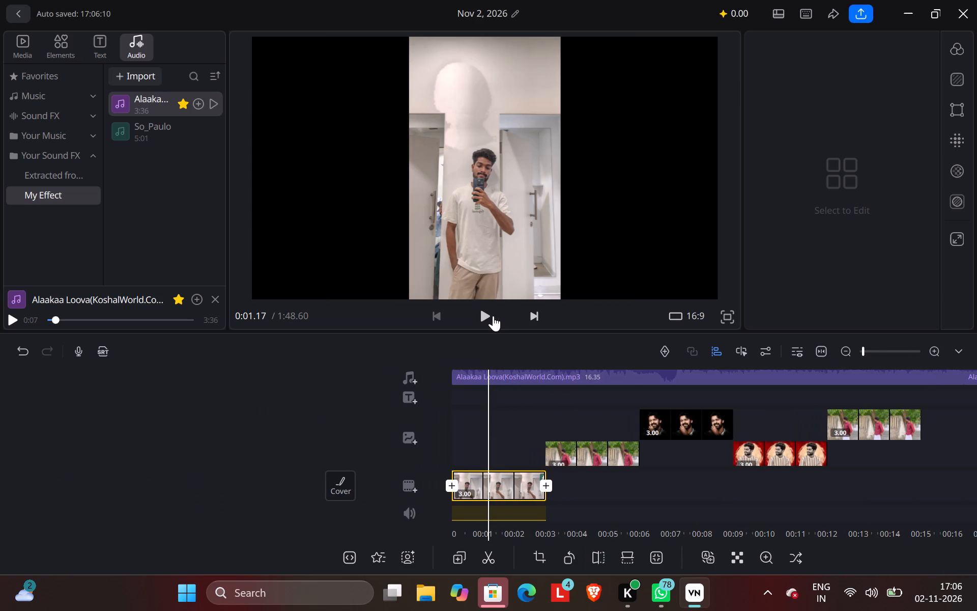
click(493, 316)
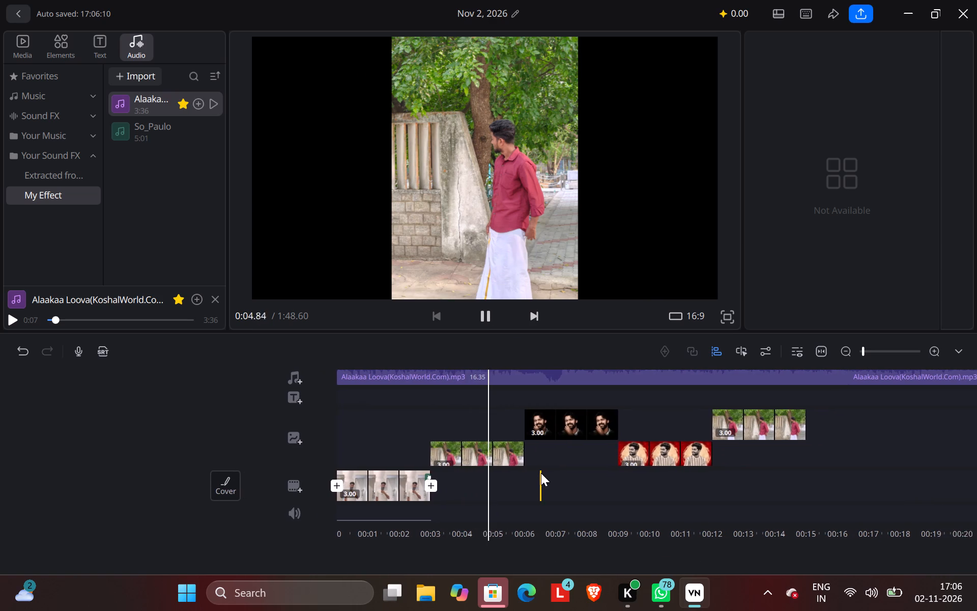
drag(541, 473, 557, 482)
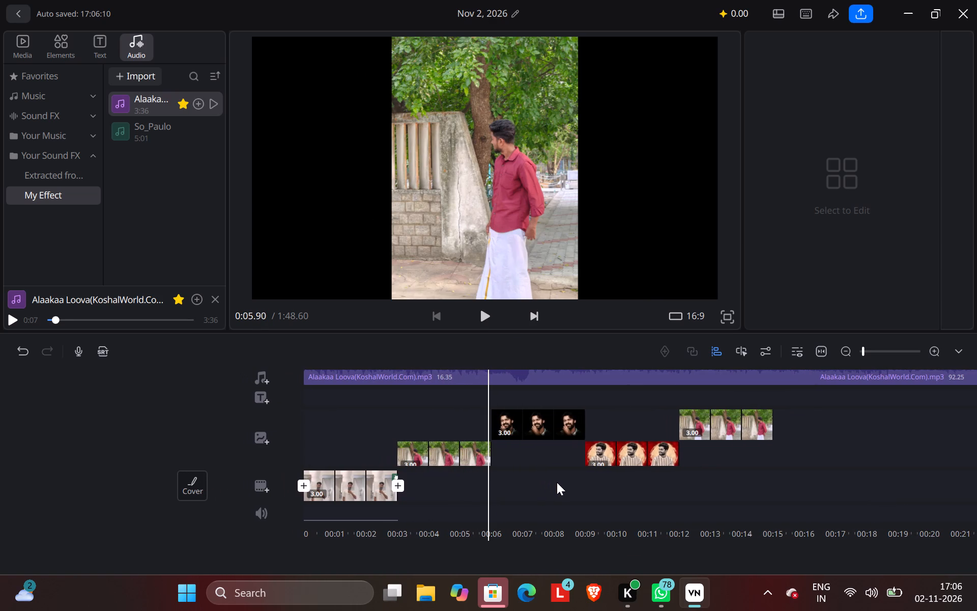
drag(557, 482, 553, 481)
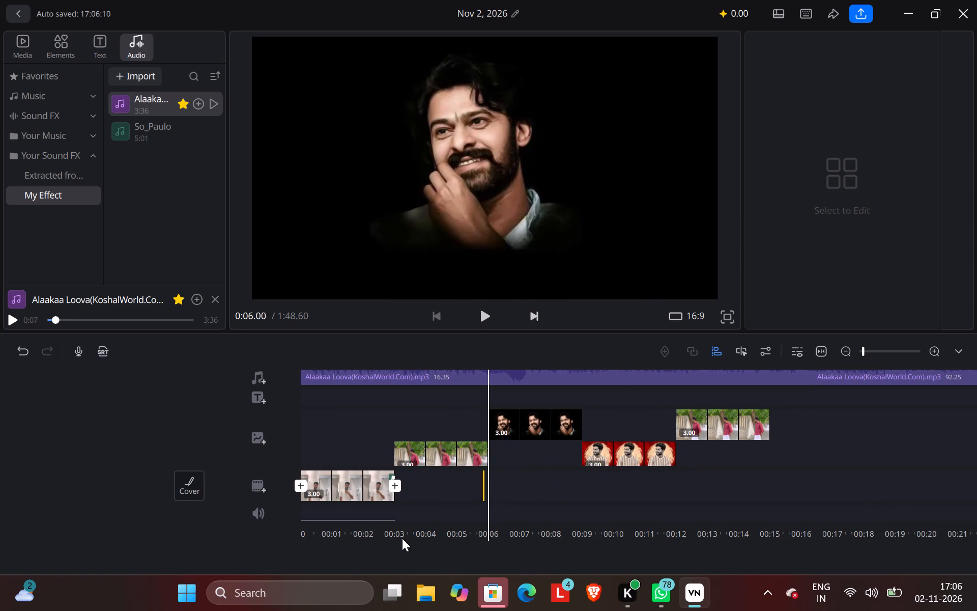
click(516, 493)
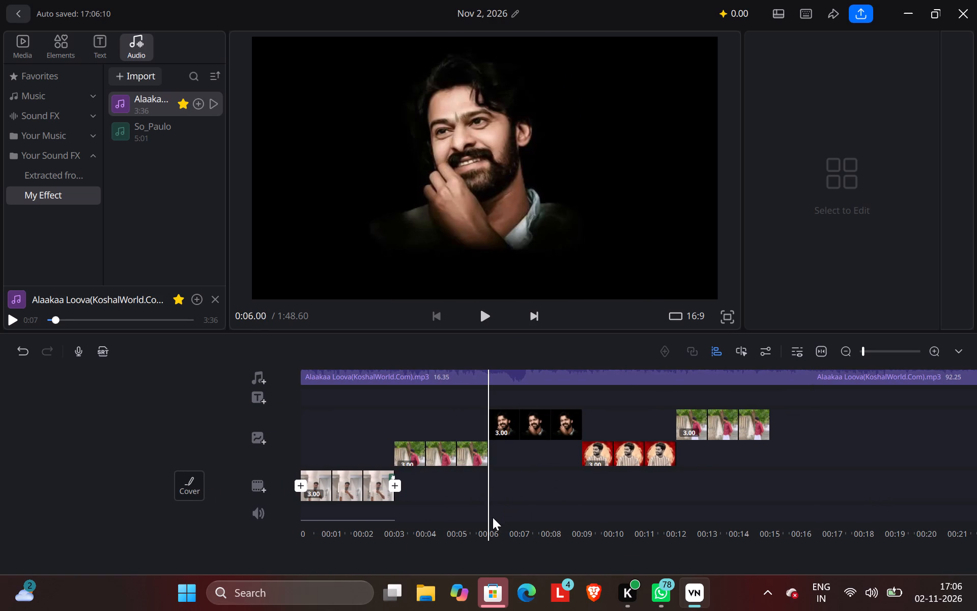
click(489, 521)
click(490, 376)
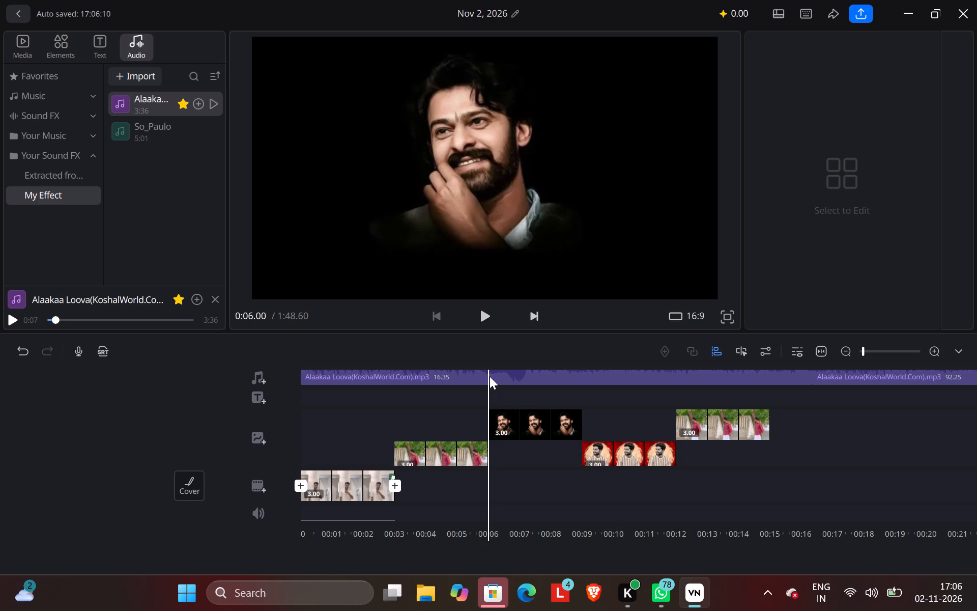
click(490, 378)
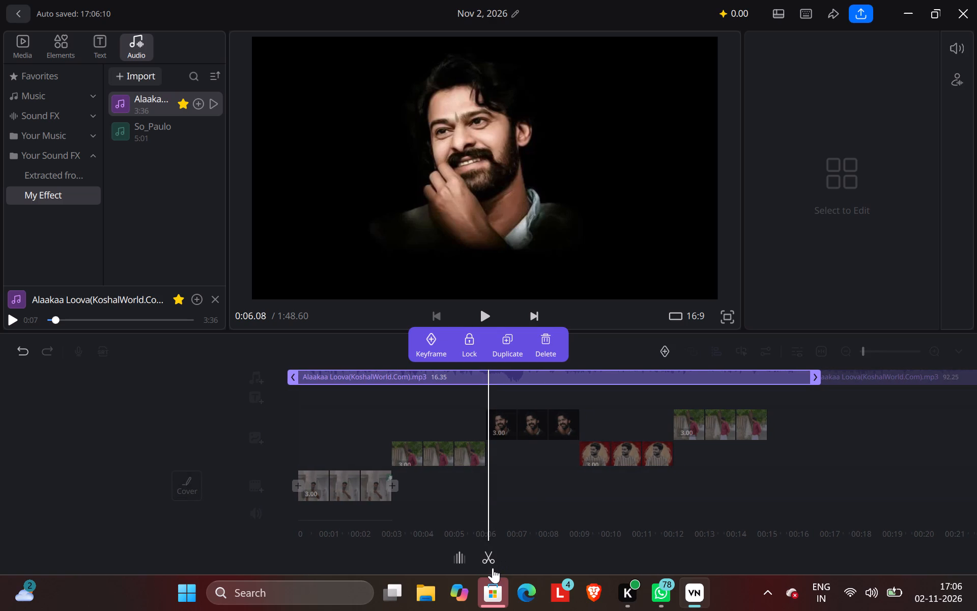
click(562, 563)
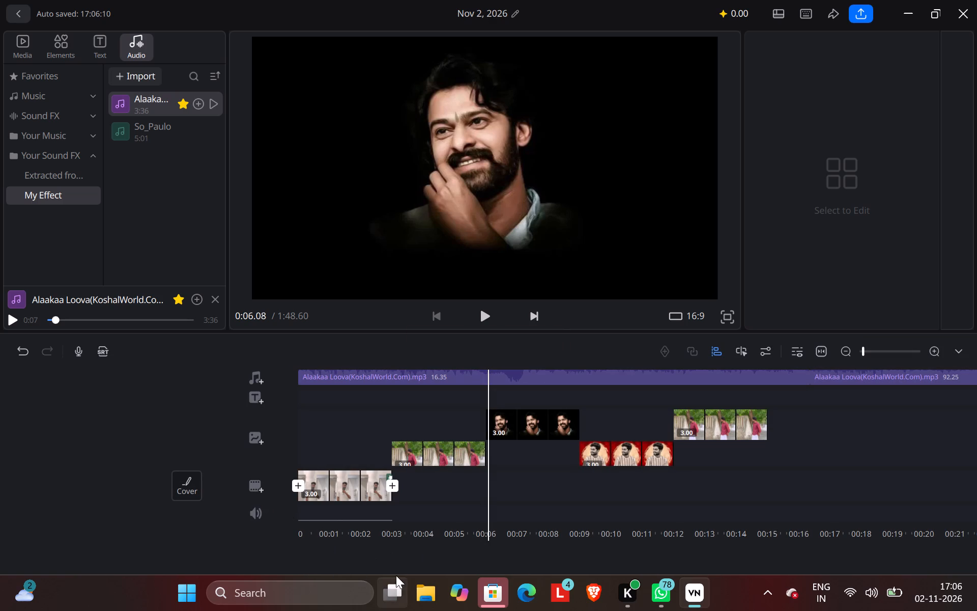
Scrub through the timeline to examine where the image clips meet, around 0:03 and 0:06.
drag(452, 498, 780, 488)
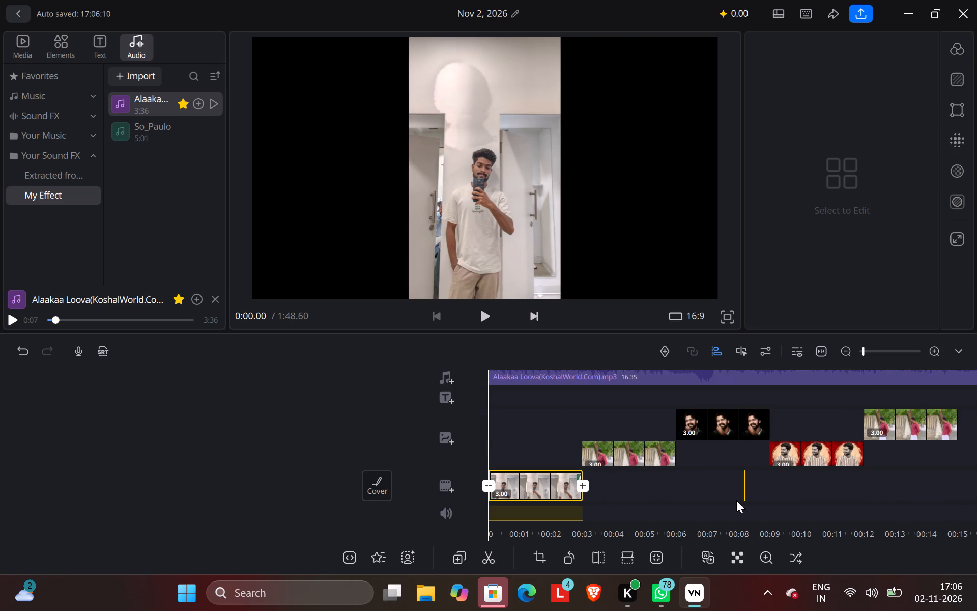
drag(721, 497, 604, 497)
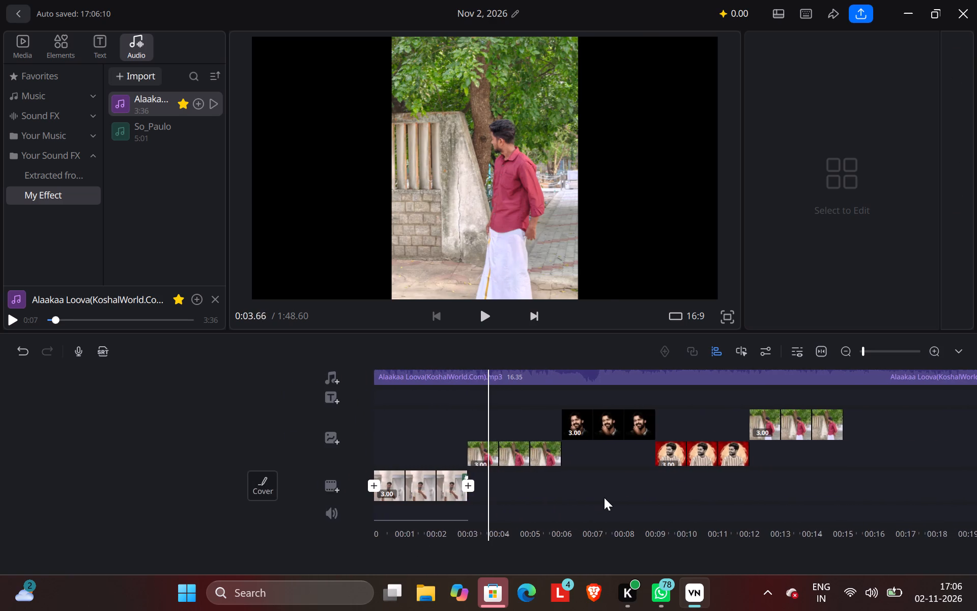
drag(604, 497, 620, 501)
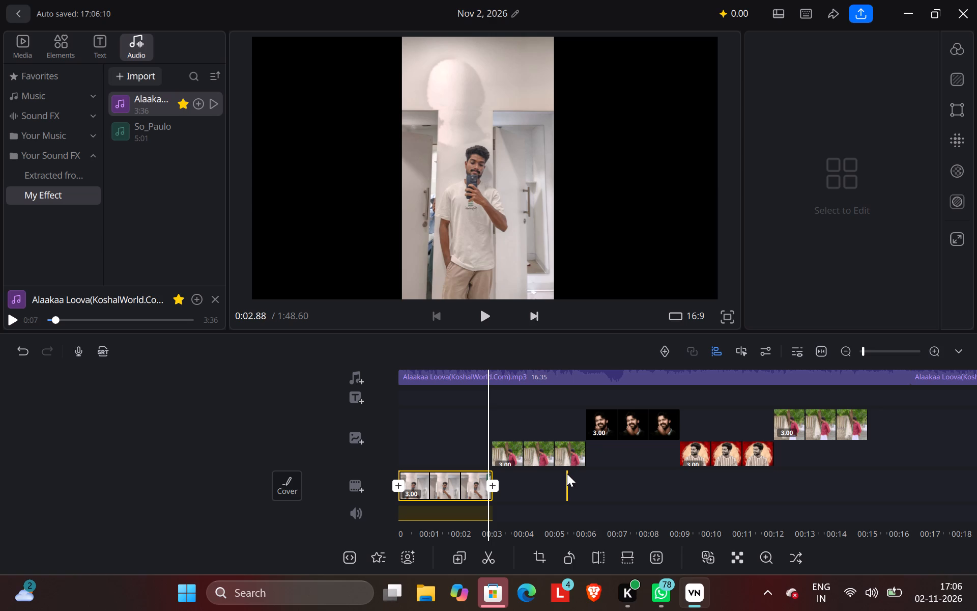
drag(609, 487, 584, 487)
drag(584, 487, 184, 541)
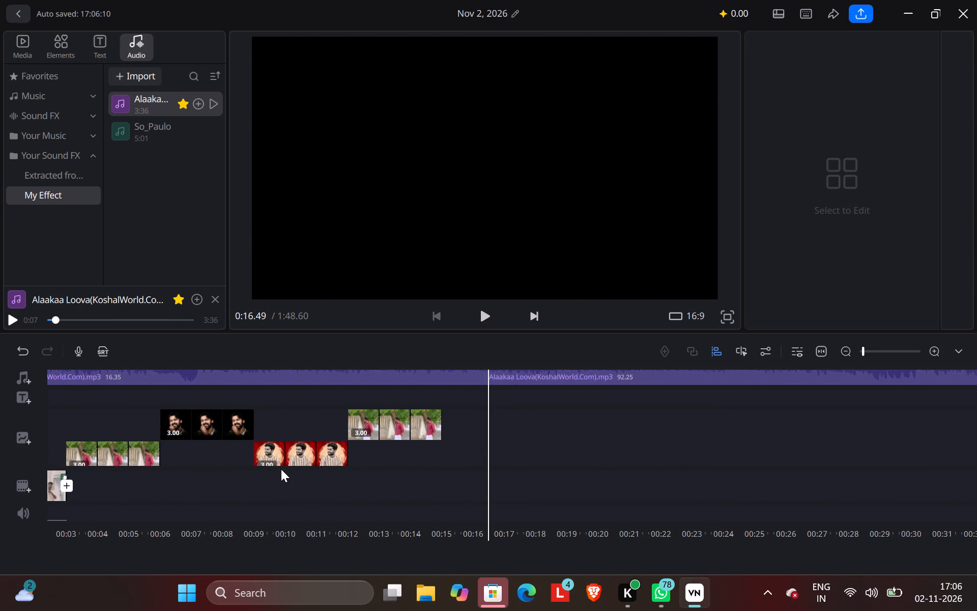
drag(376, 506, 840, 505)
drag(832, 518, 741, 530)
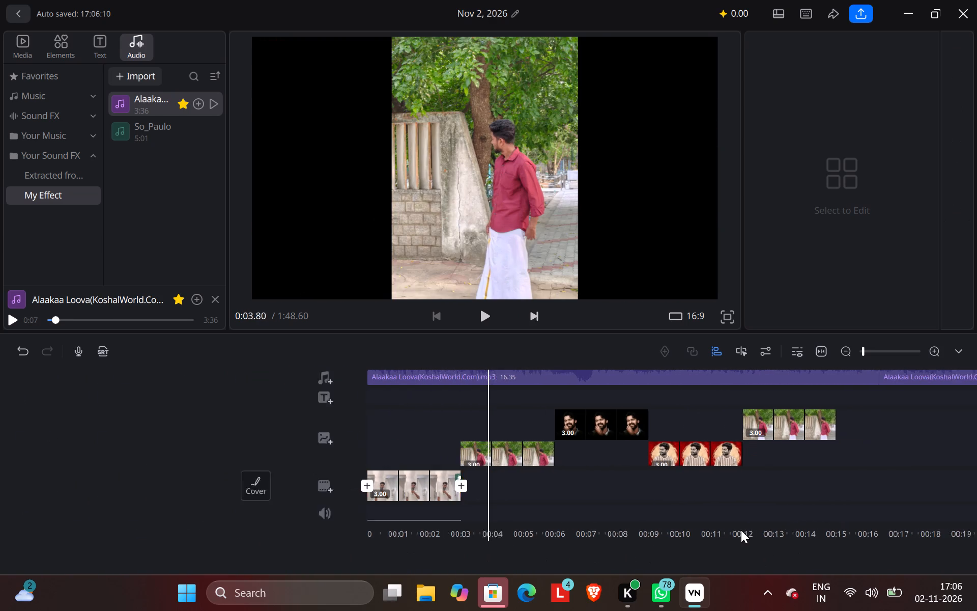
drag(741, 530, 695, 537)
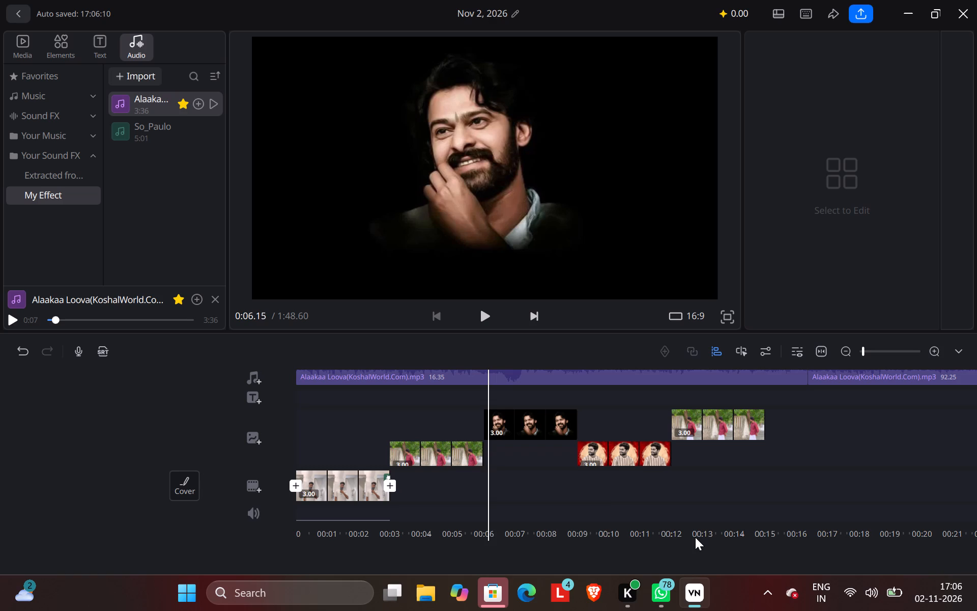
drag(695, 537, 703, 531)
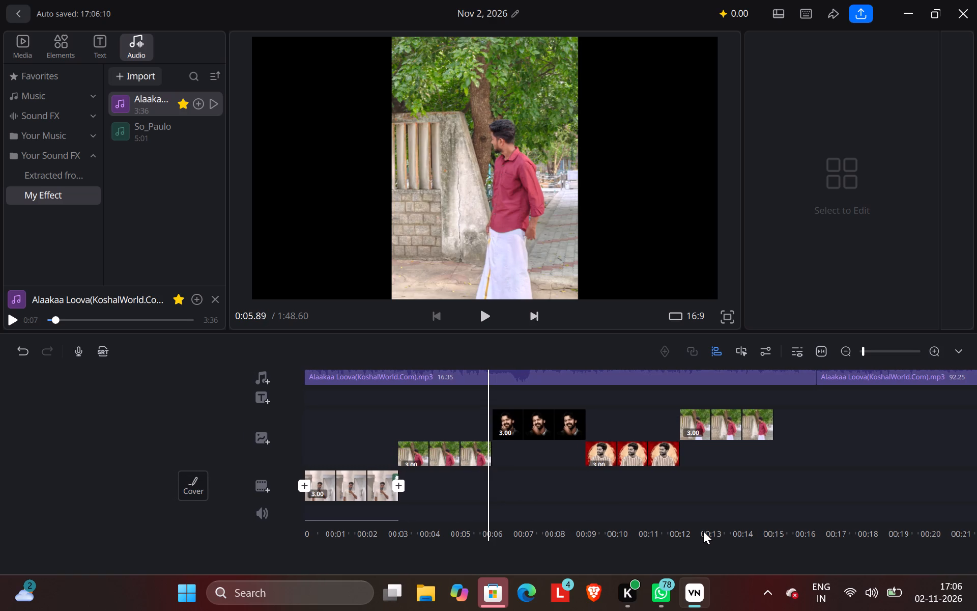
drag(703, 531, 692, 544)
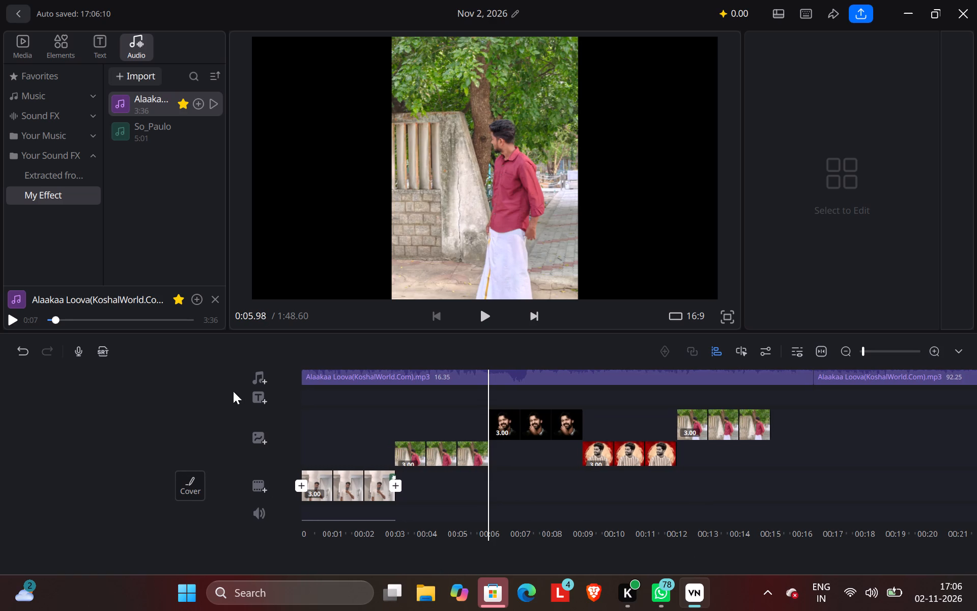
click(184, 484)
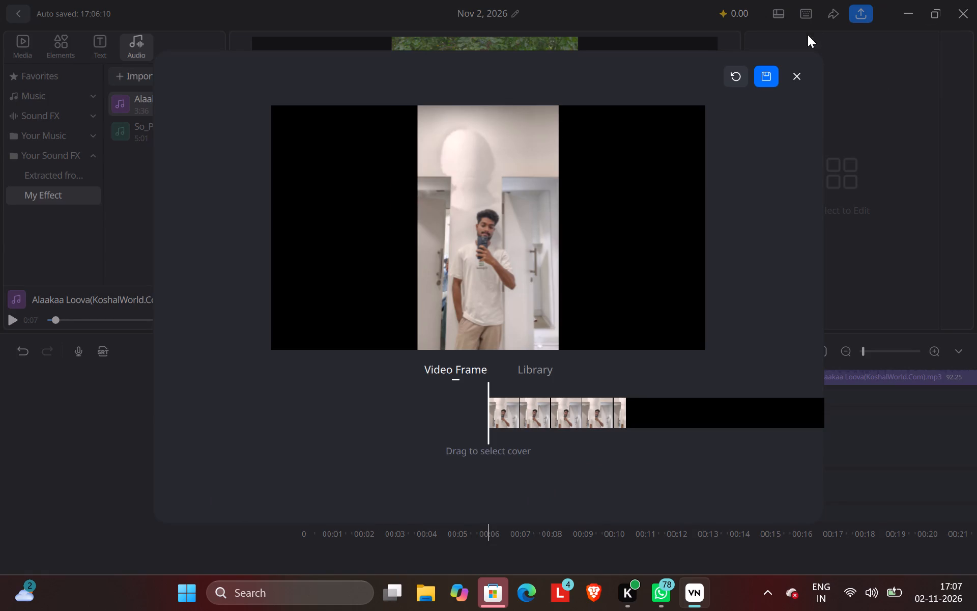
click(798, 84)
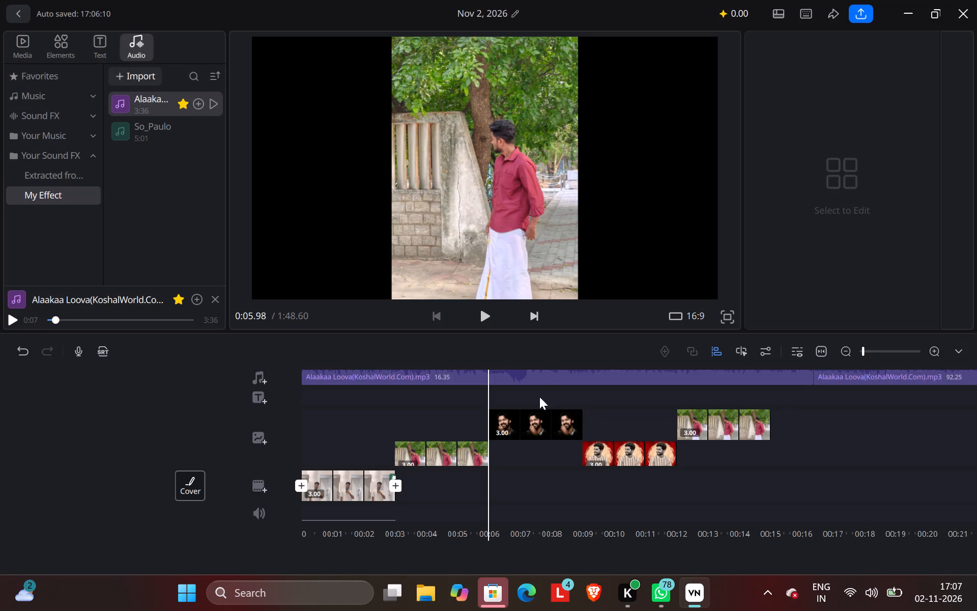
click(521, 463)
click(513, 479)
Mute the main video track's original sound.
click(266, 507)
Play back the sequence from about 0:06 into the fourth image.
click(489, 308)
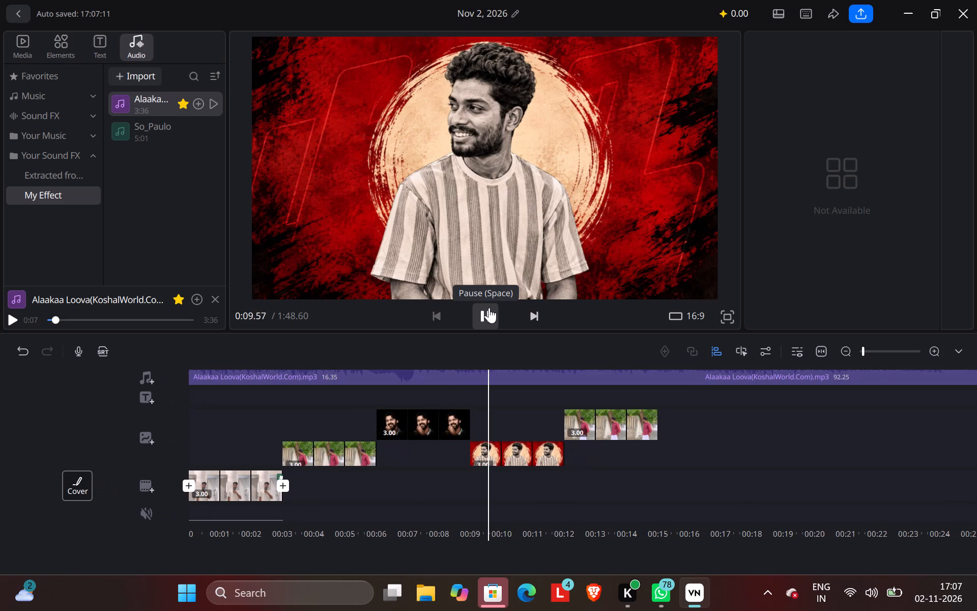
Split the Alaakaa Loova audio at the end of the last image, at 0:15.06, and delete both audio sections after it.
click(643, 377)
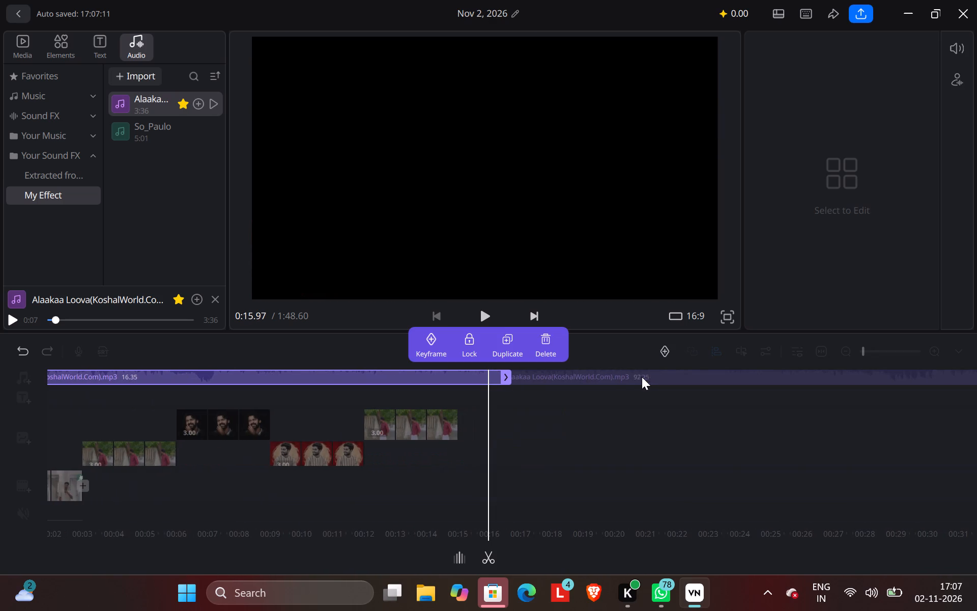
drag(561, 414, 612, 410)
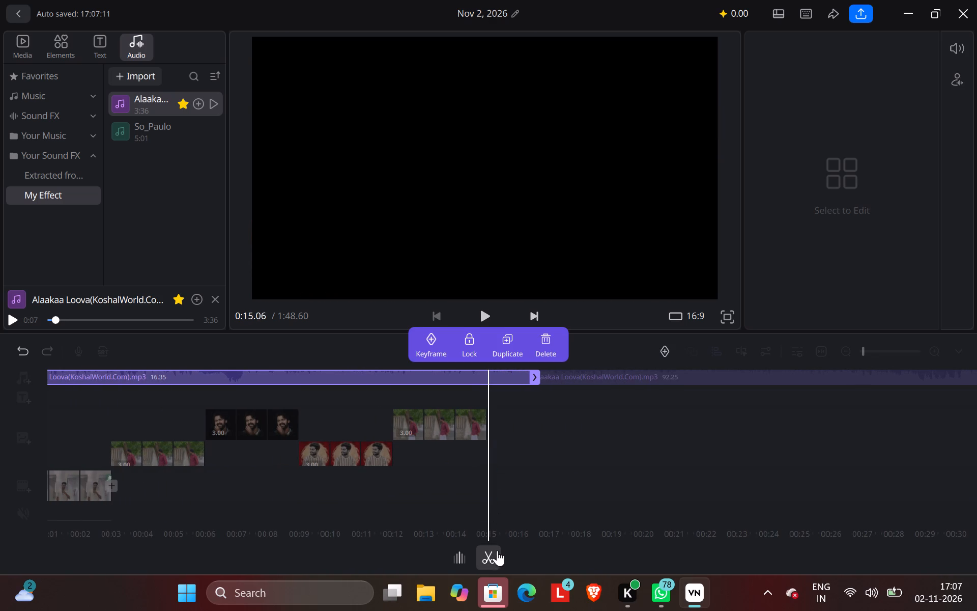
click(493, 560)
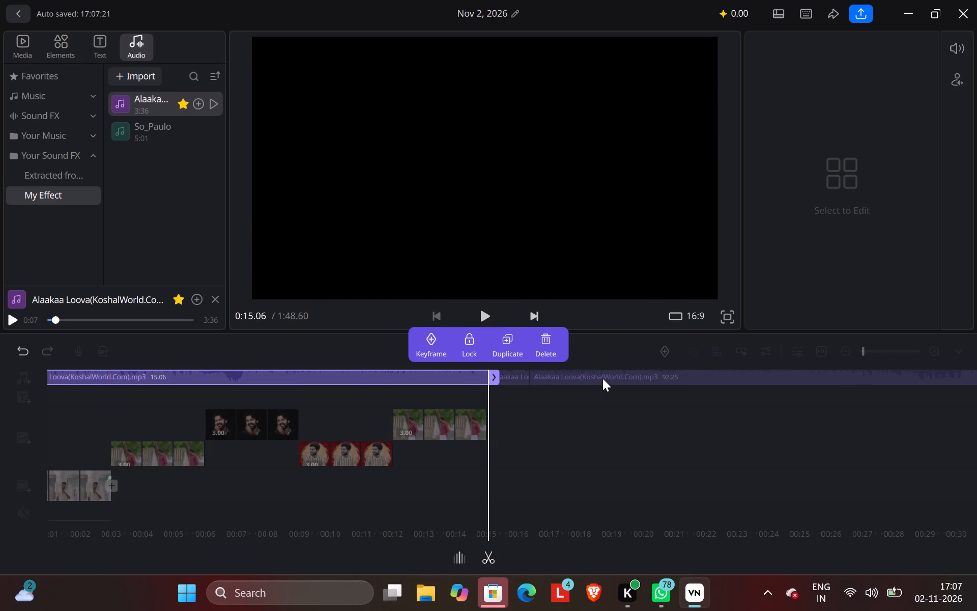
click(602, 378)
click(549, 341)
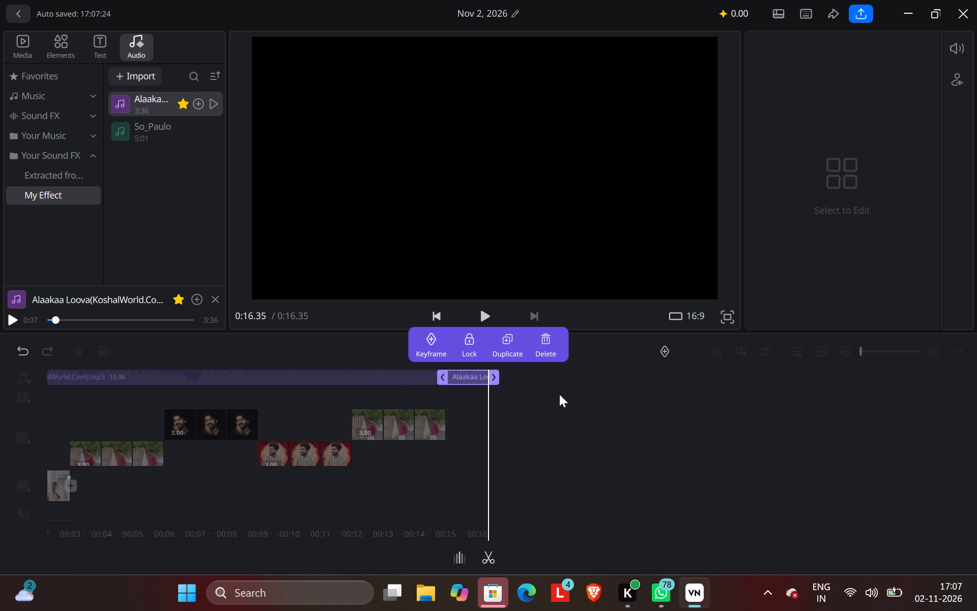
click(555, 343)
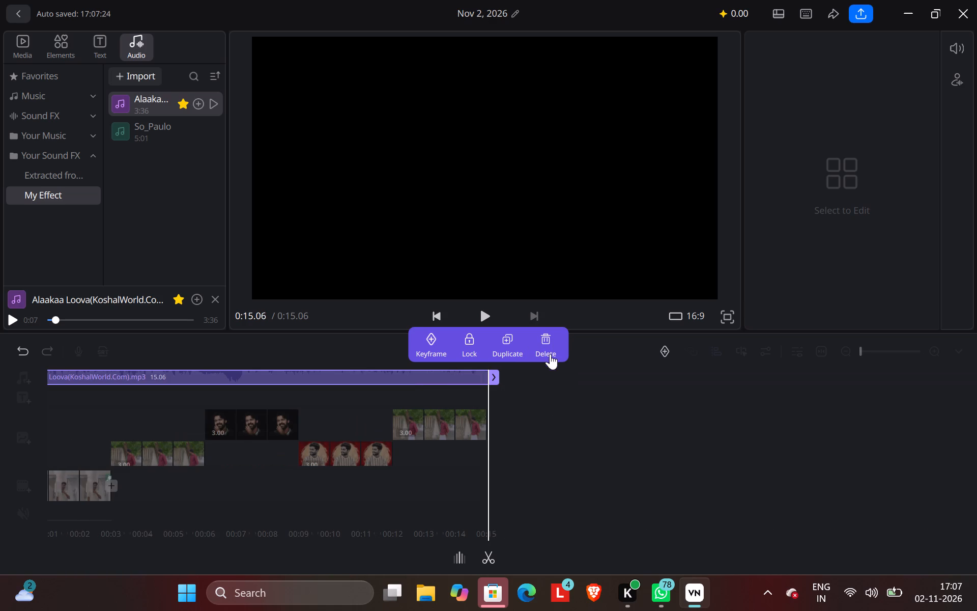
Play back the sequence with the trimmed audio from about 0:01 to the last image.
drag(538, 437, 976, 461)
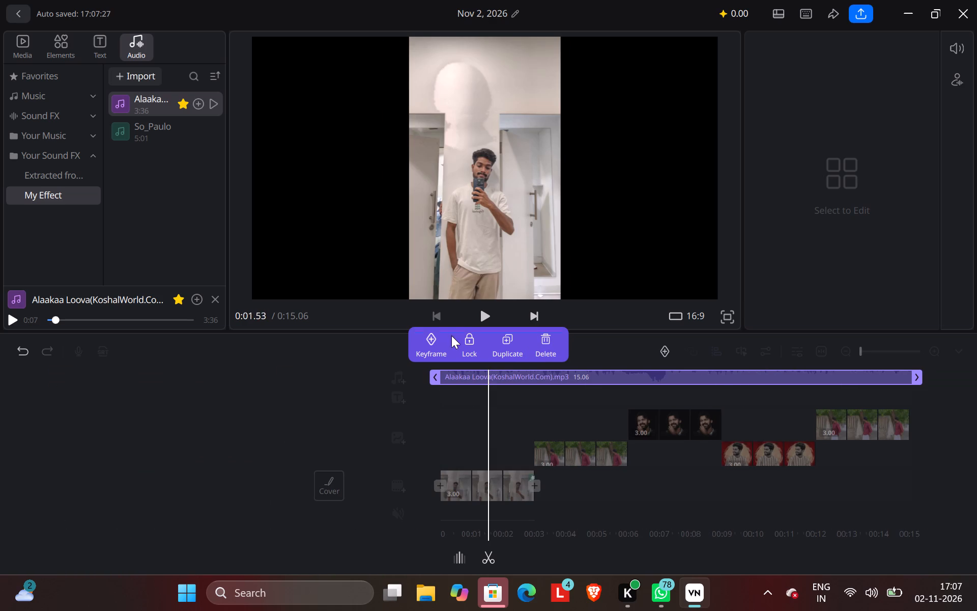
click(480, 315)
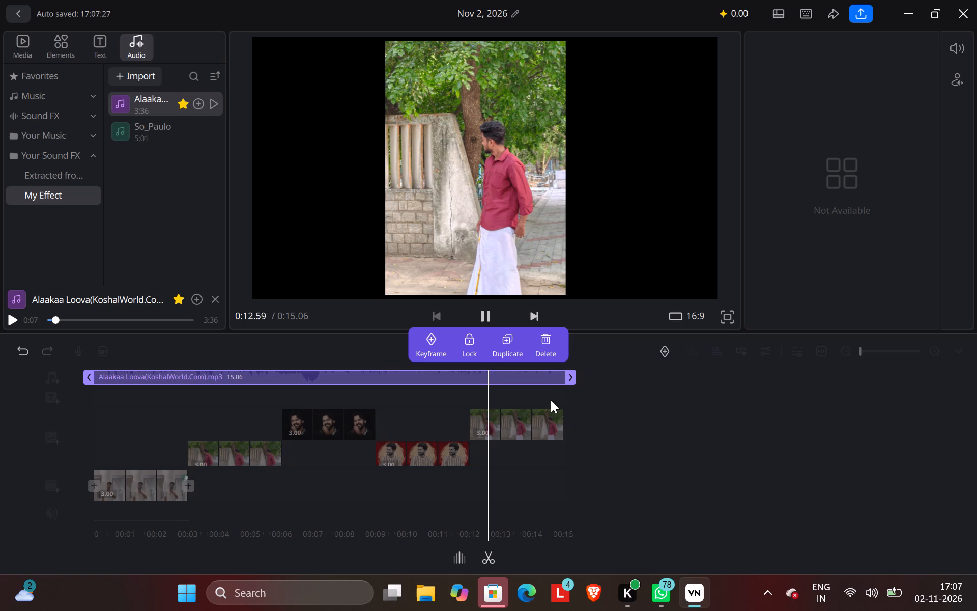
drag(452, 483, 514, 487)
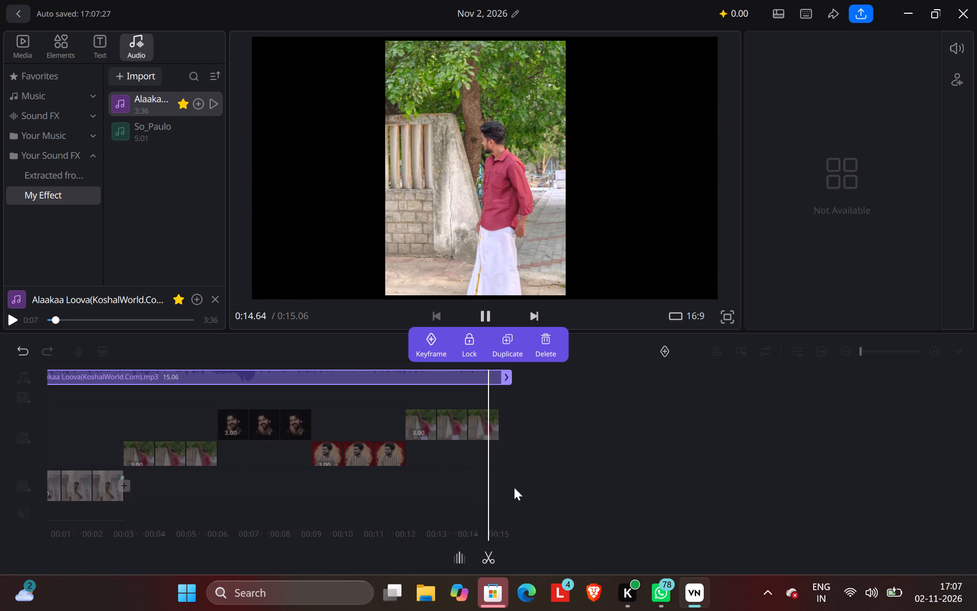
Add a keyframe to the audio clip at the end of the first image, at about 0:02.95.
drag(514, 487, 976, 570)
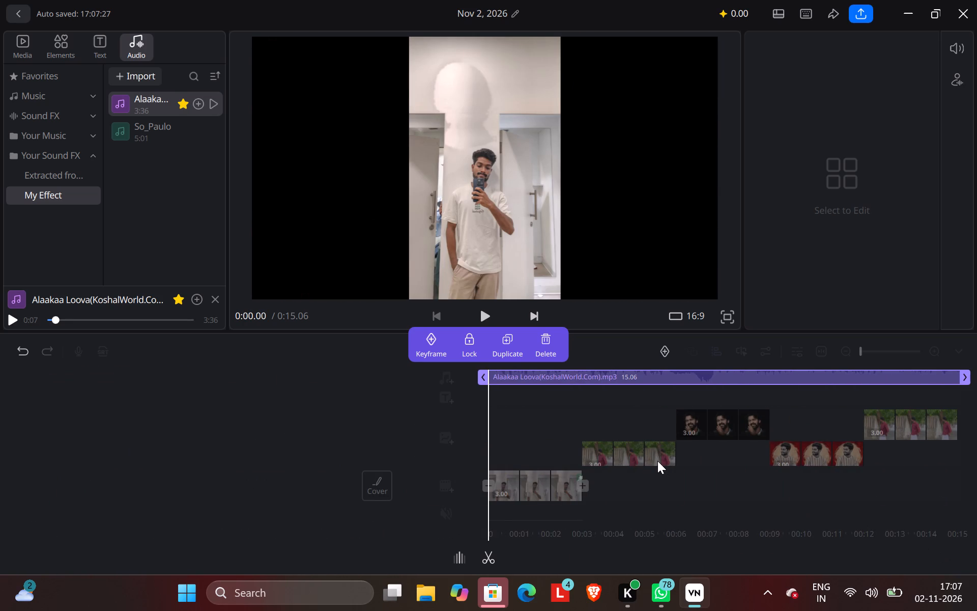
drag(728, 501, 621, 516)
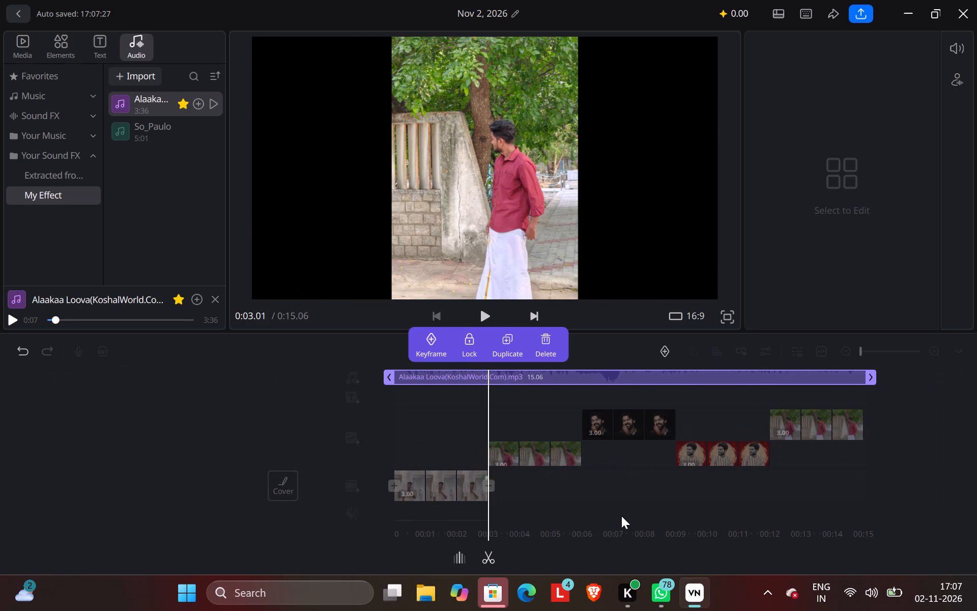
drag(621, 516, 624, 523)
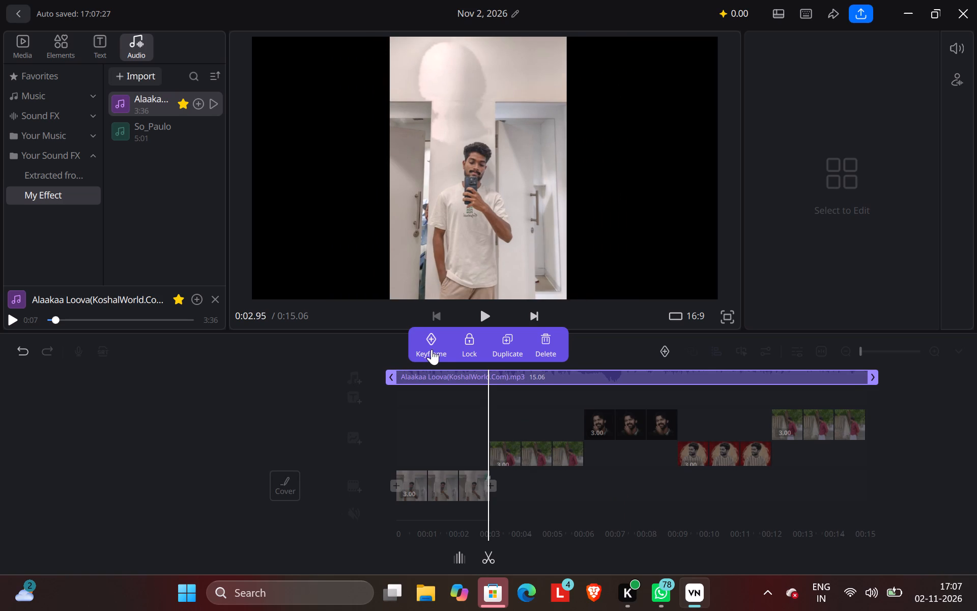
click(432, 349)
click(590, 524)
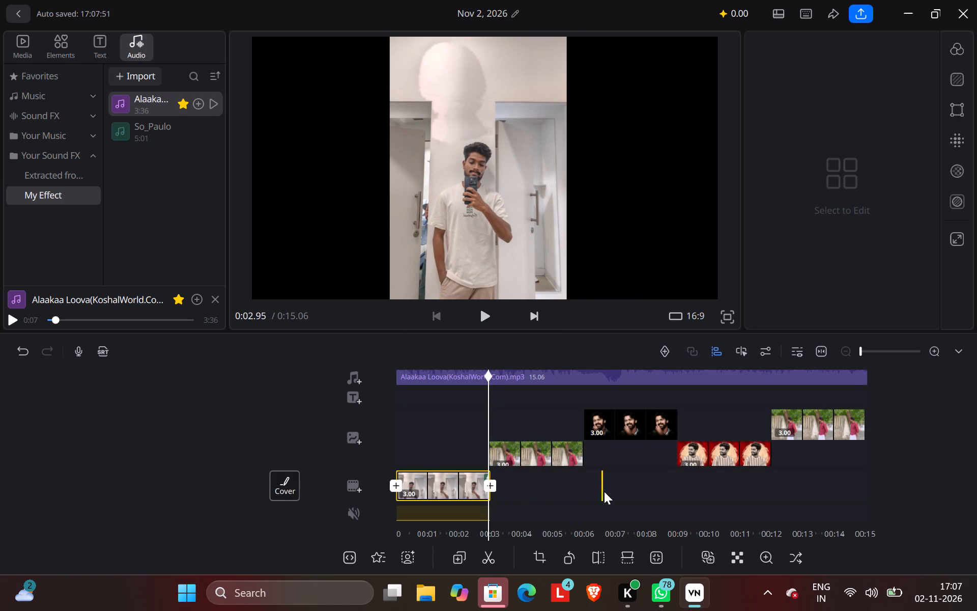
Add a keyframe to the audio clip near the end of the second image, at about 0:05.88.
drag(604, 491, 498, 506)
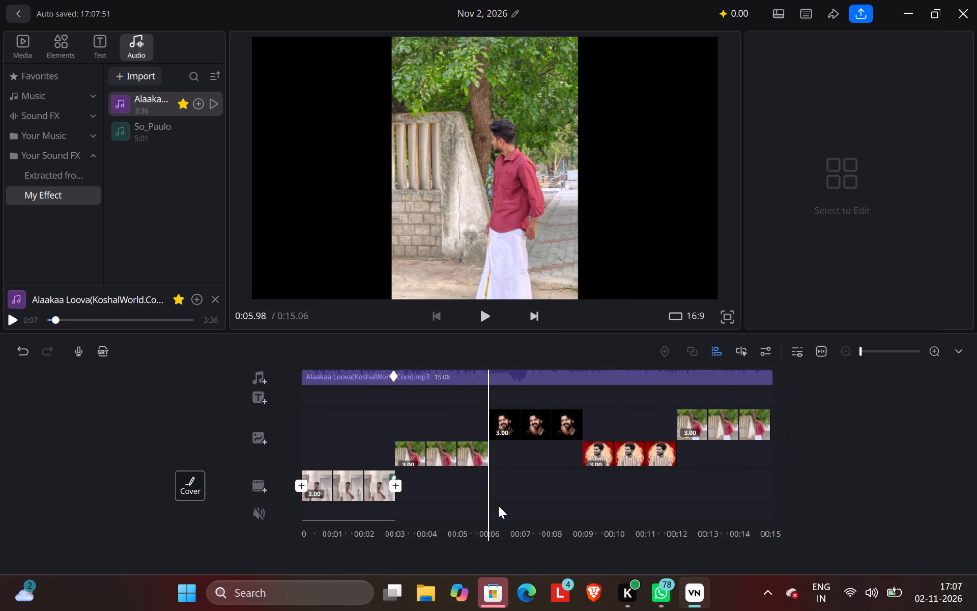
drag(498, 506, 505, 499)
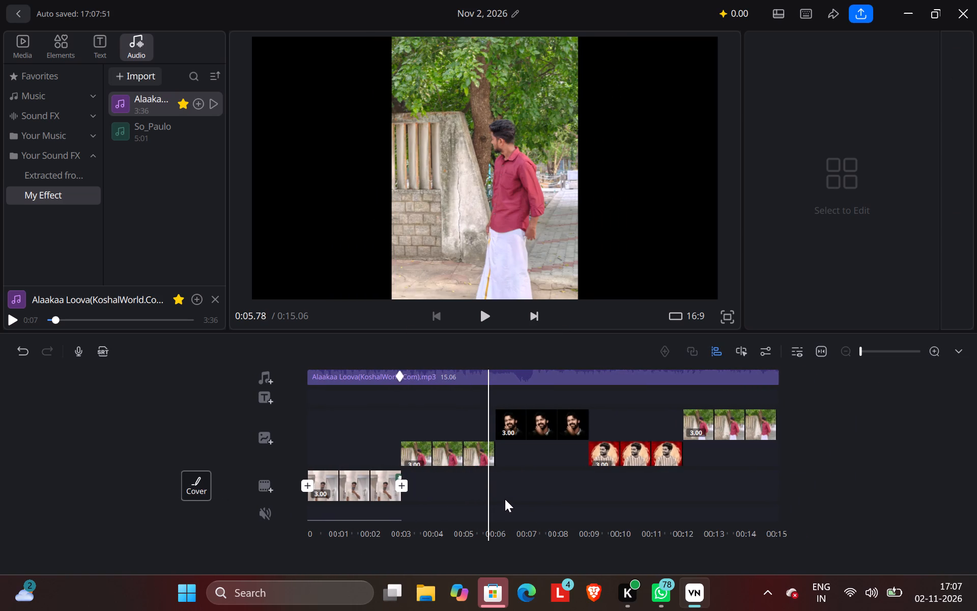
drag(505, 499, 497, 494)
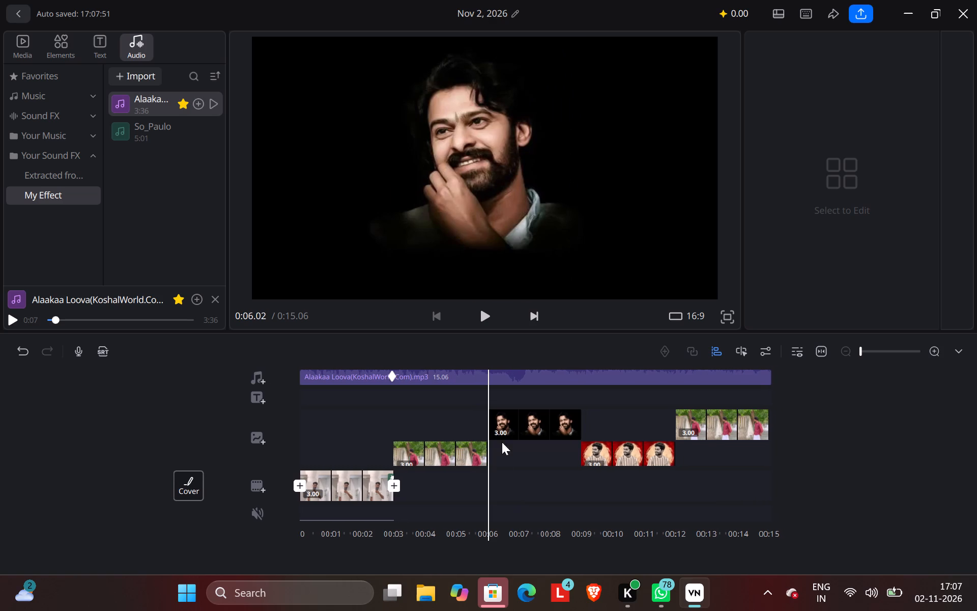
click(484, 382)
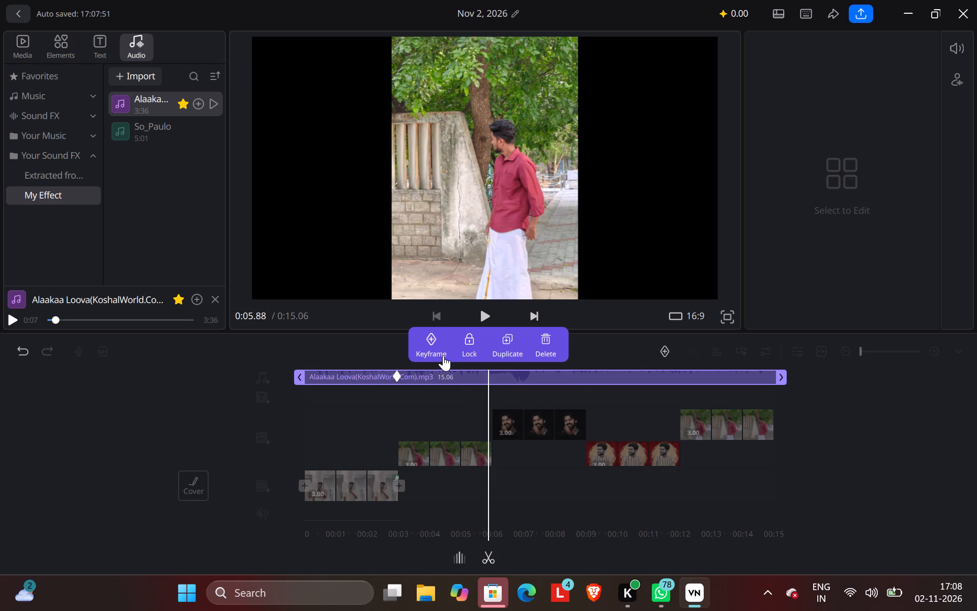
click(440, 342)
Add keyframes to the audio clip at the ends of the third and fourth images, at about 0:08.91 and 0:11.99.
drag(592, 474, 515, 495)
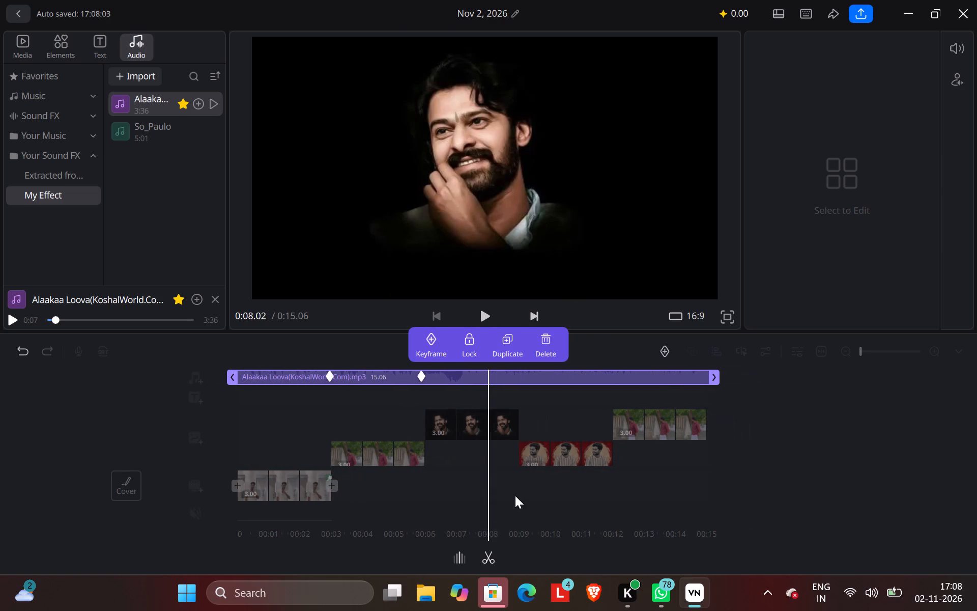
drag(515, 495, 488, 505)
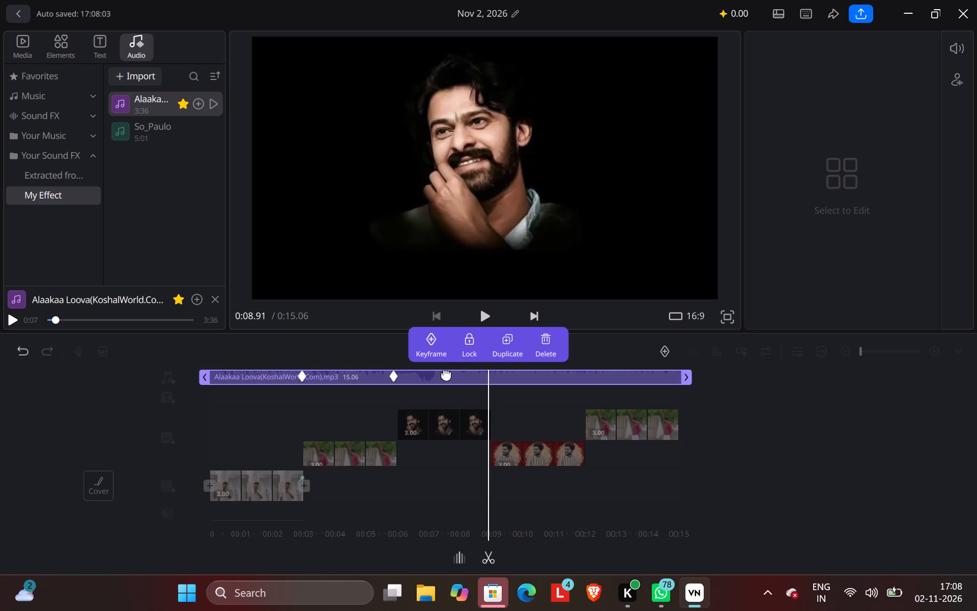
click(435, 342)
drag(598, 514, 532, 526)
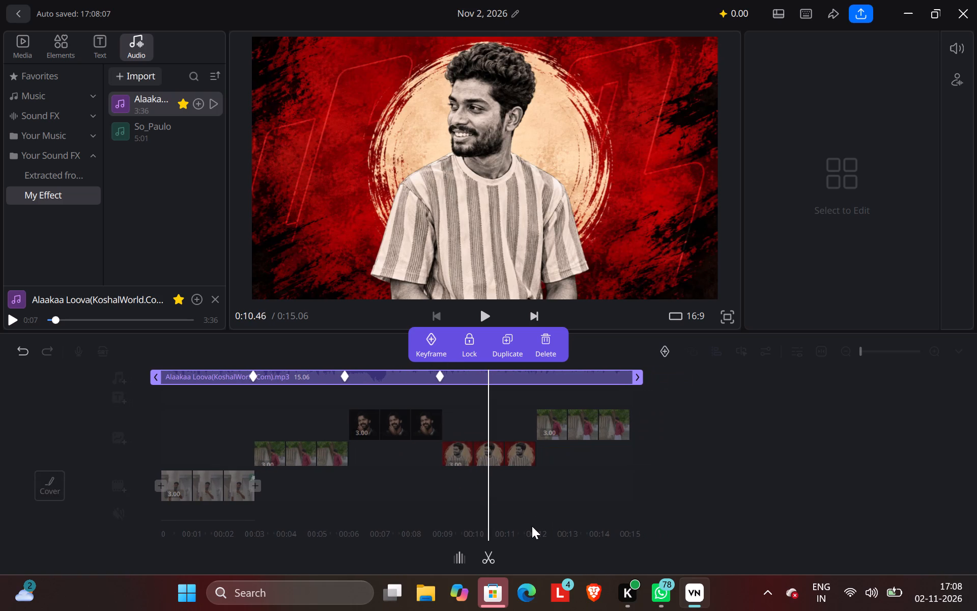
drag(532, 526, 484, 536)
click(430, 348)
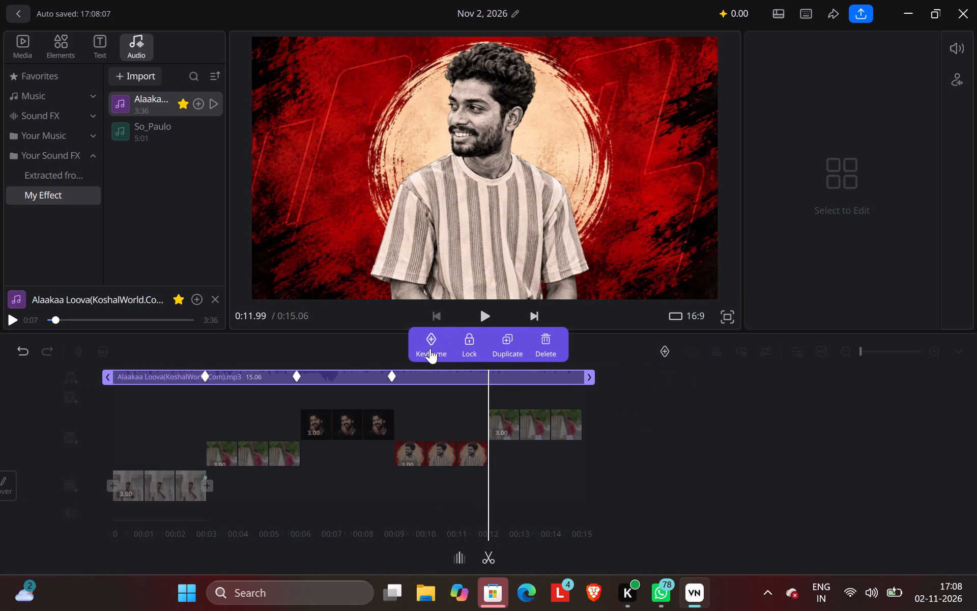
drag(405, 541, 431, 607)
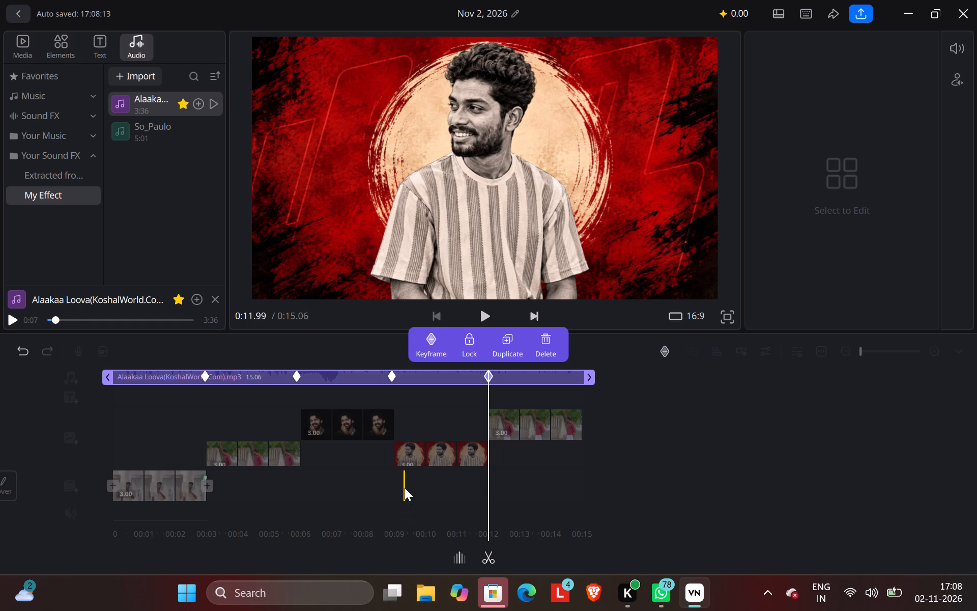
Remove the audio clip's third keyframe, at about 0:08.91 near the end of the third image.
click(405, 488)
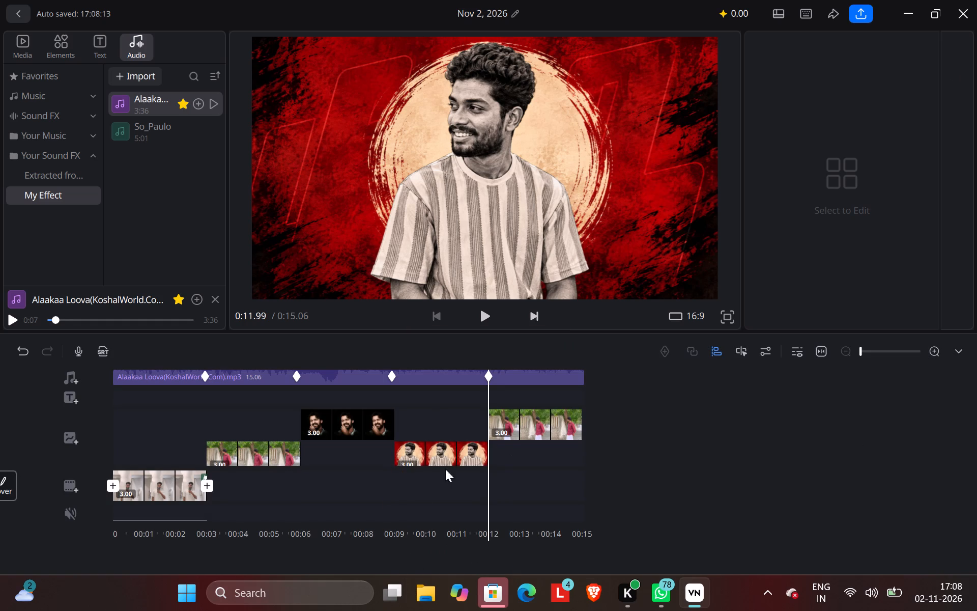
drag(360, 455, 429, 469)
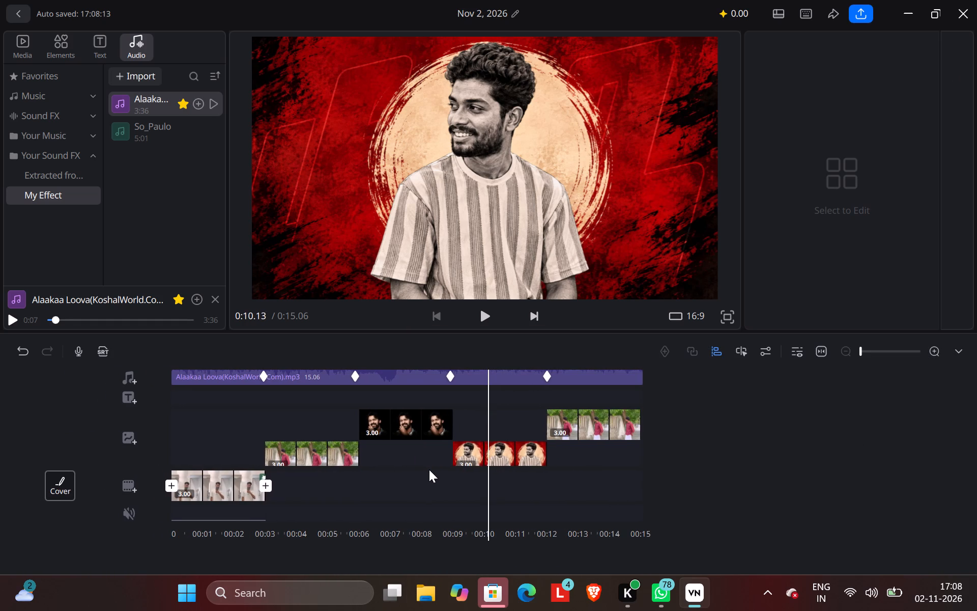
drag(429, 469, 461, 475)
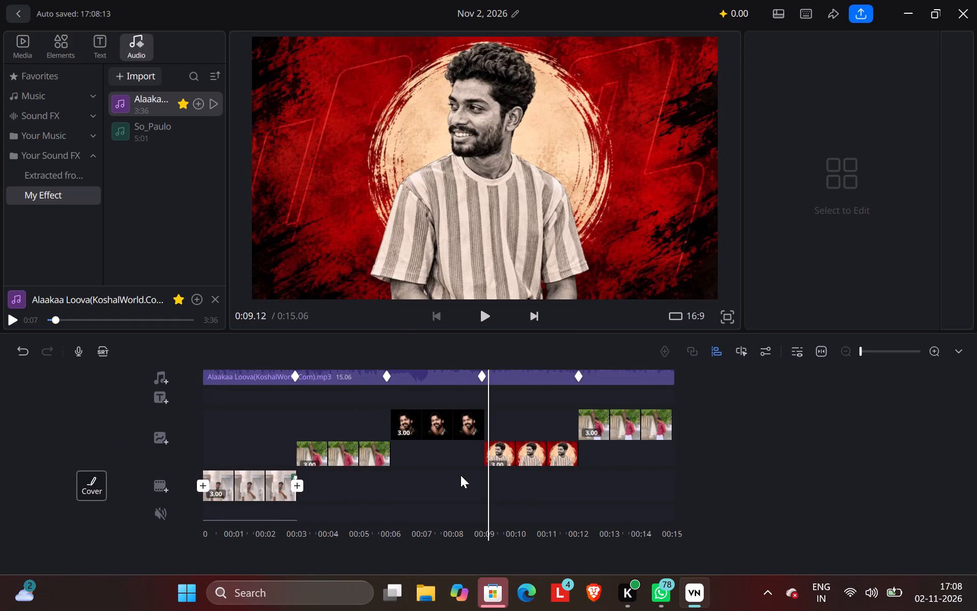
drag(461, 475, 469, 475)
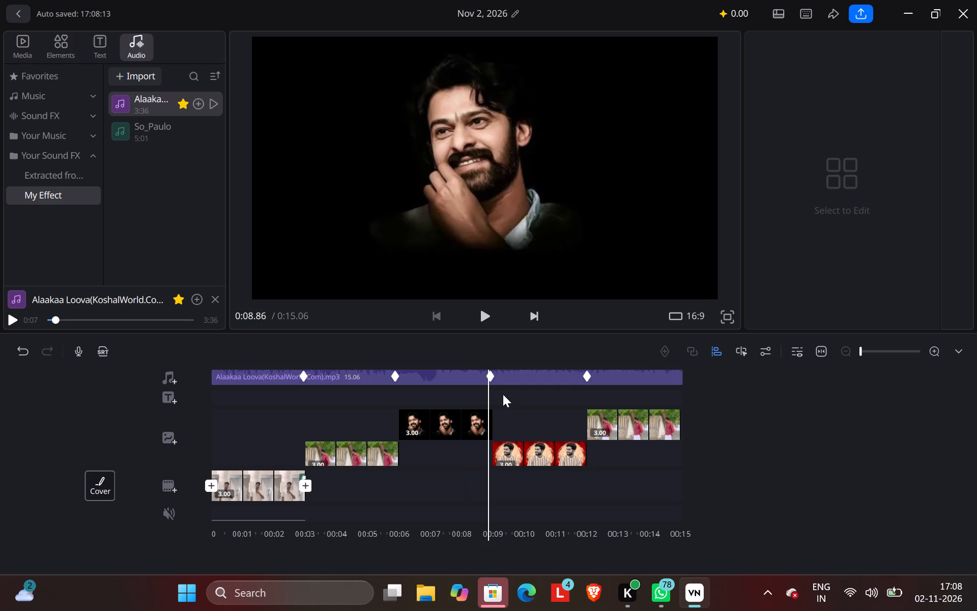
drag(499, 402, 492, 423)
drag(509, 454, 496, 474)
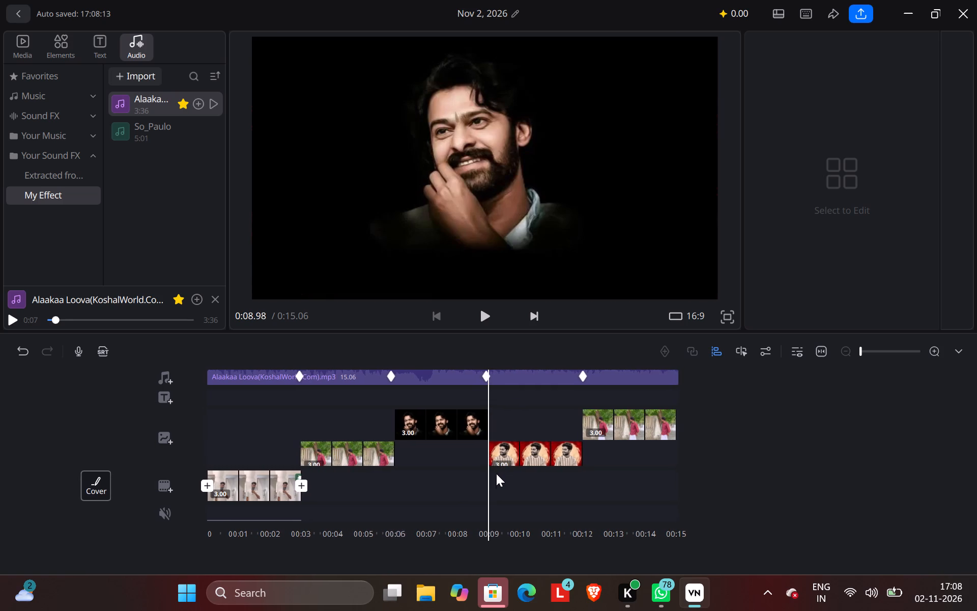
drag(496, 474, 497, 474)
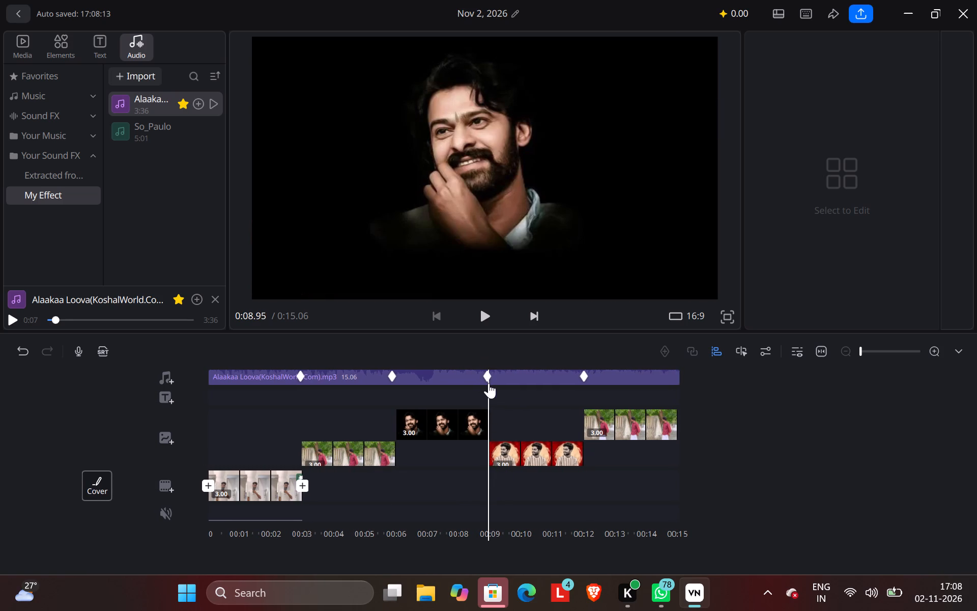
click(489, 383)
click(435, 349)
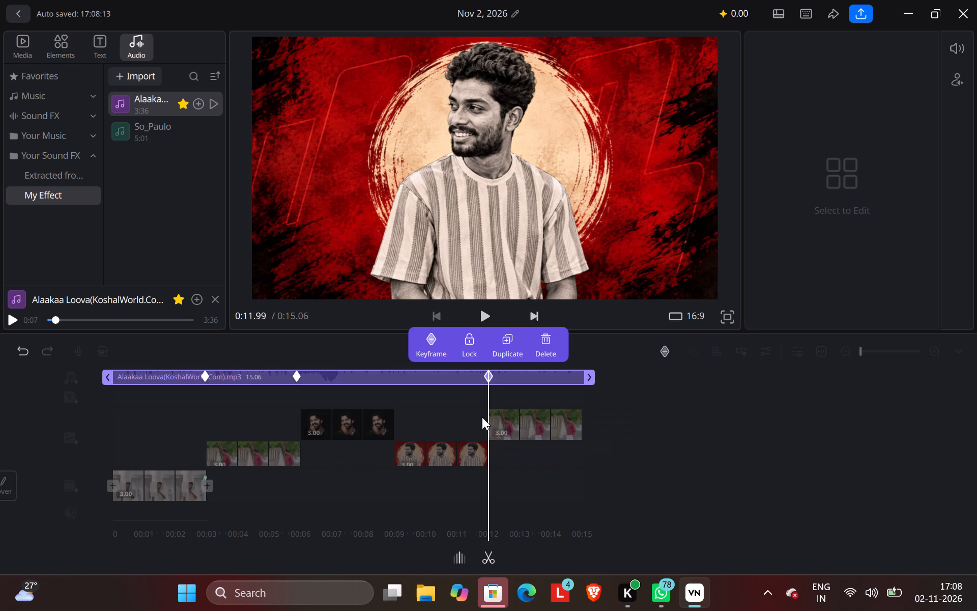
Add a keyframe to the audio clip at the start of the fourth image, at about 0:09.06.
drag(325, 487, 547, 548)
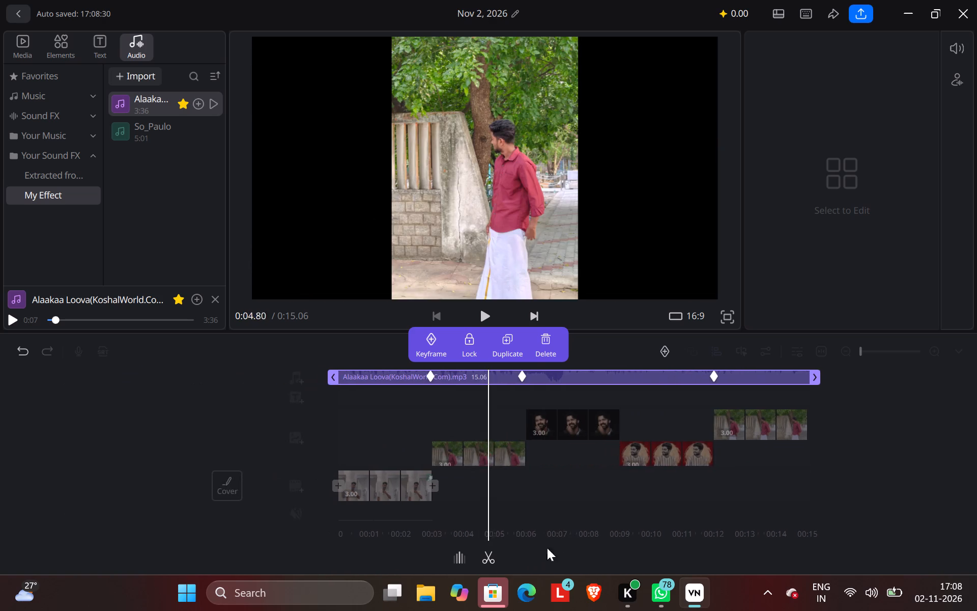
drag(547, 548, 430, 553)
click(431, 344)
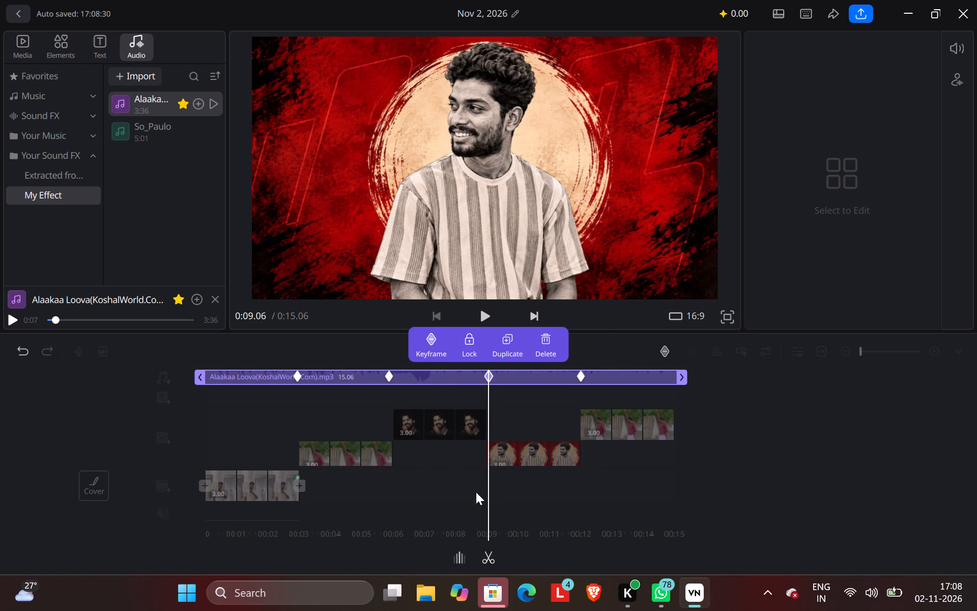
click(784, 483)
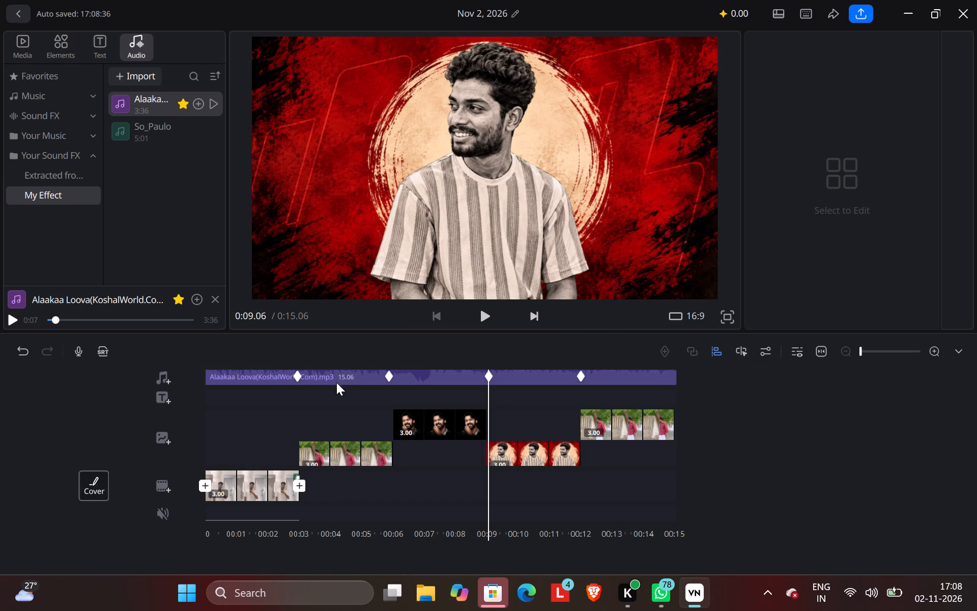
Play back the sequence with its audio from the beginning into the last image, and return the playhead to the start.
drag(253, 432, 833, 396)
click(484, 315)
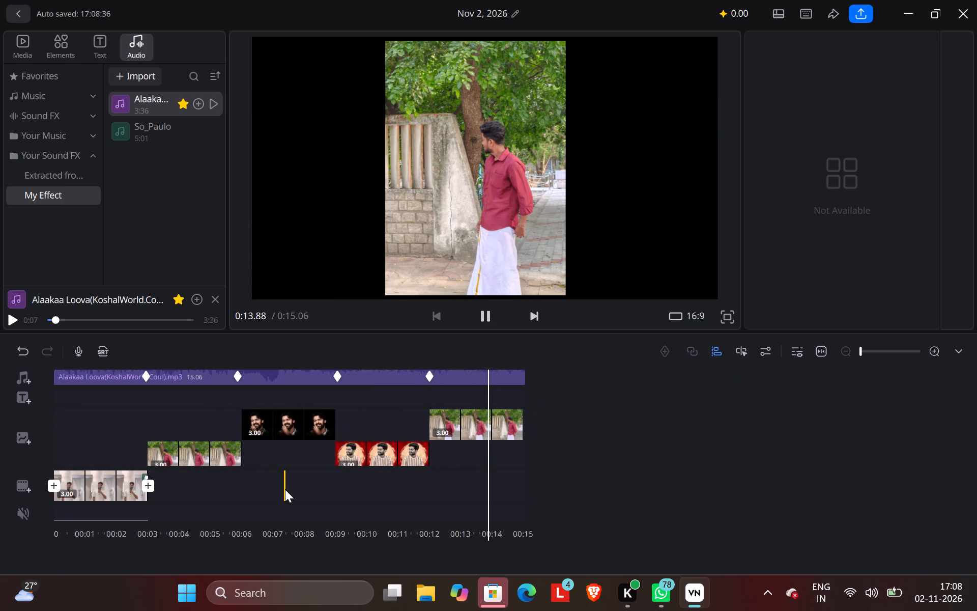
drag(279, 491, 976, 471)
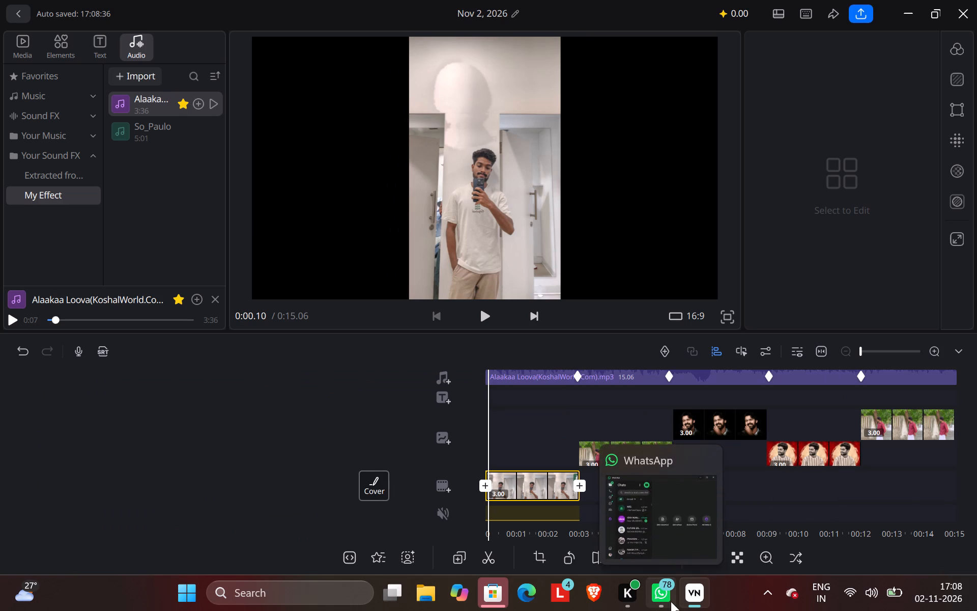
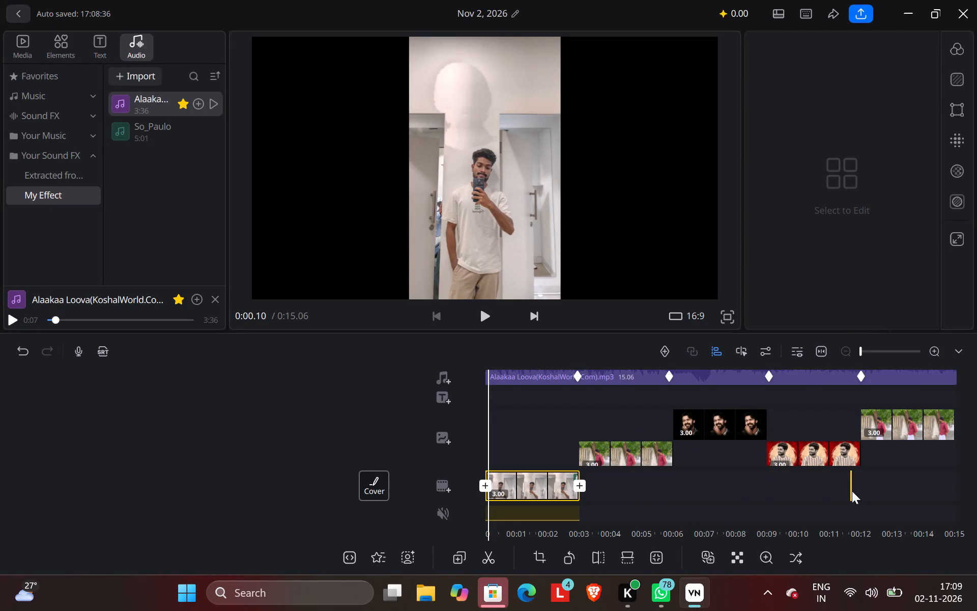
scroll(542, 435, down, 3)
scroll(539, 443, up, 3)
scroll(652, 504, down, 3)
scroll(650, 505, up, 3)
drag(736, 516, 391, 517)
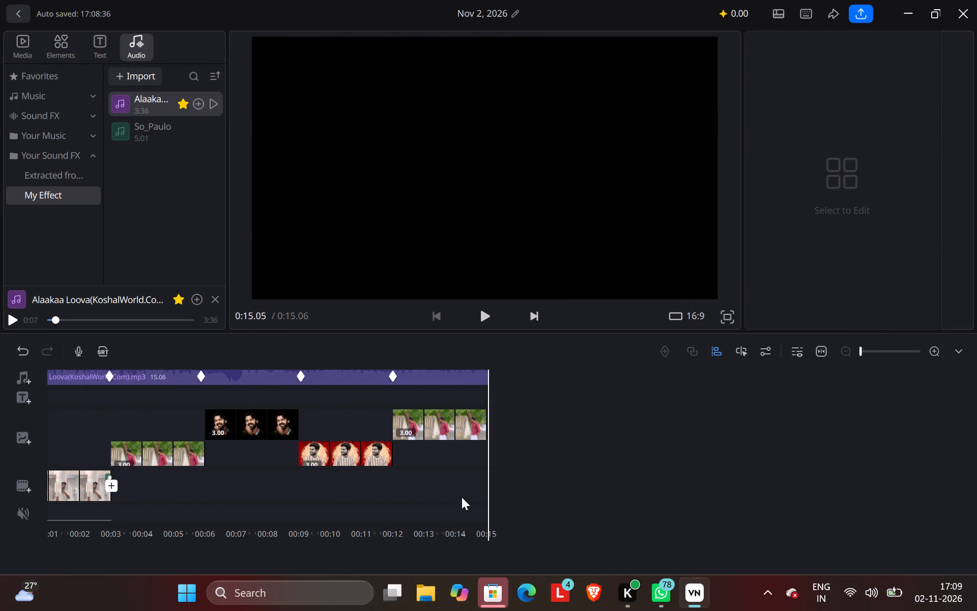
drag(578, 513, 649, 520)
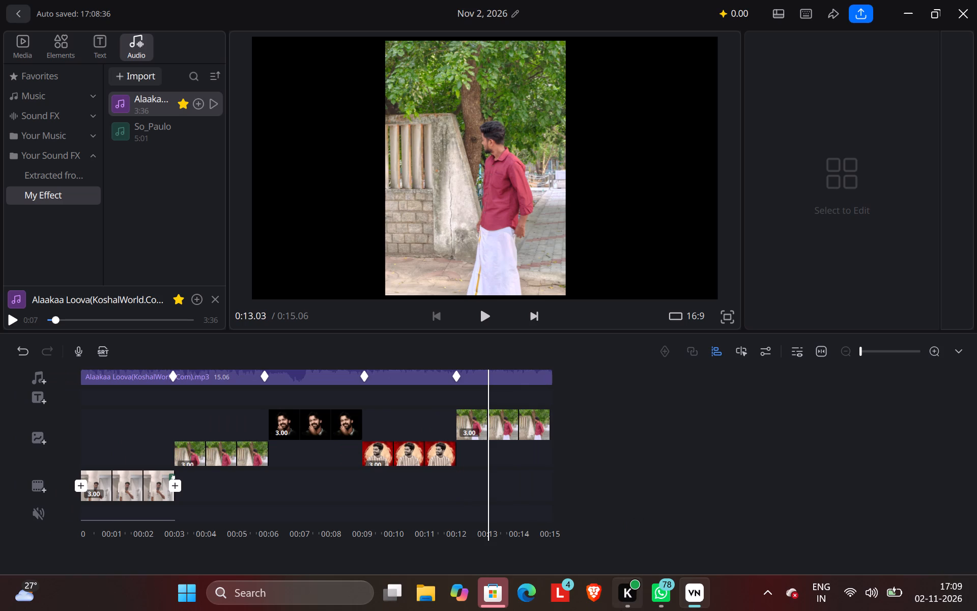